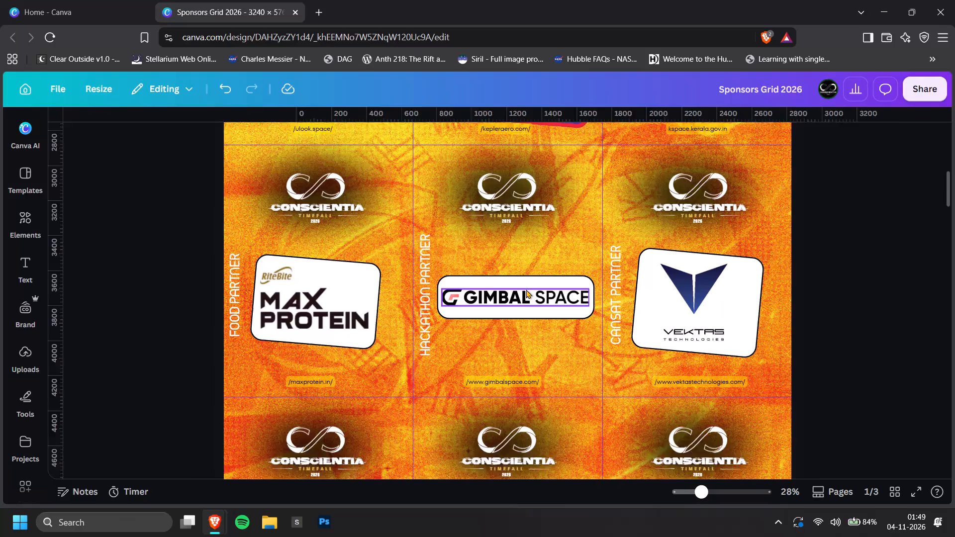
# Widen the white rounded box behind the Gimbal Space logo on both sides to about 929 wide by 251 high.
pyautogui.click(546, 315)
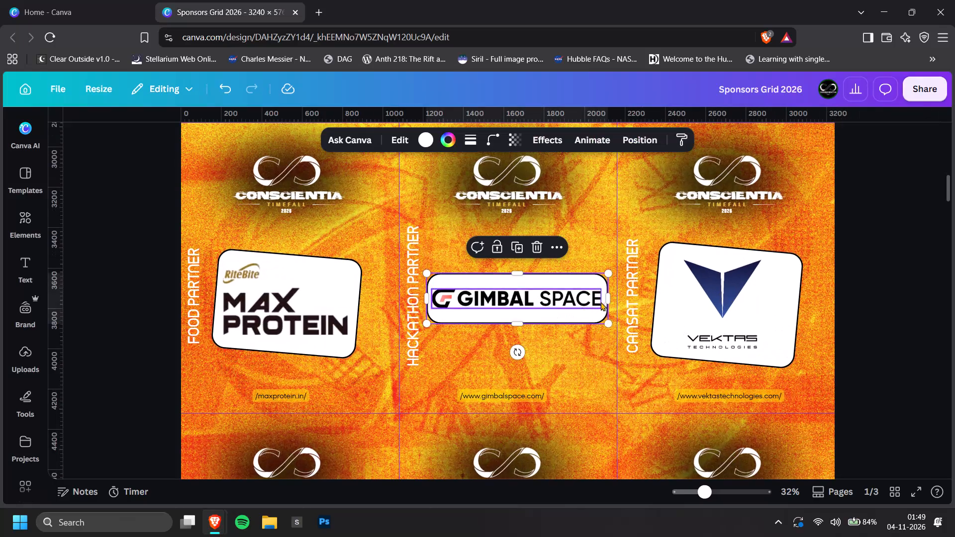
pyautogui.click(606, 299)
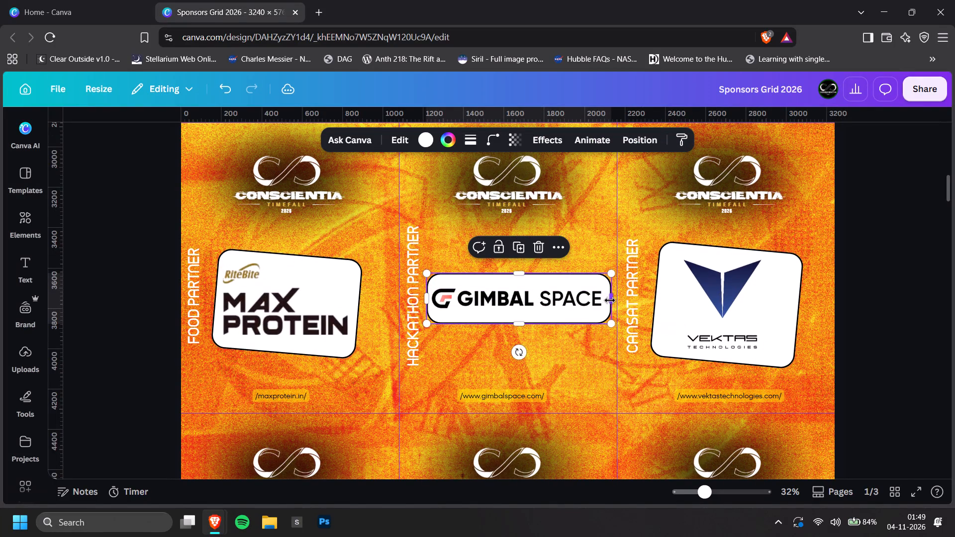
pyautogui.click(426, 296)
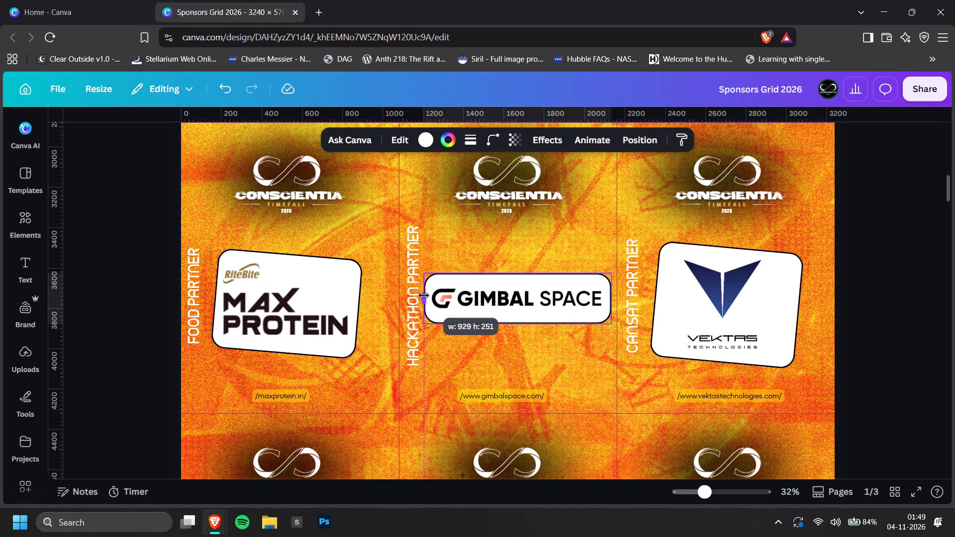
pyautogui.doubleClick(892, 215)
pyautogui.hscroll(1, 892, 215)
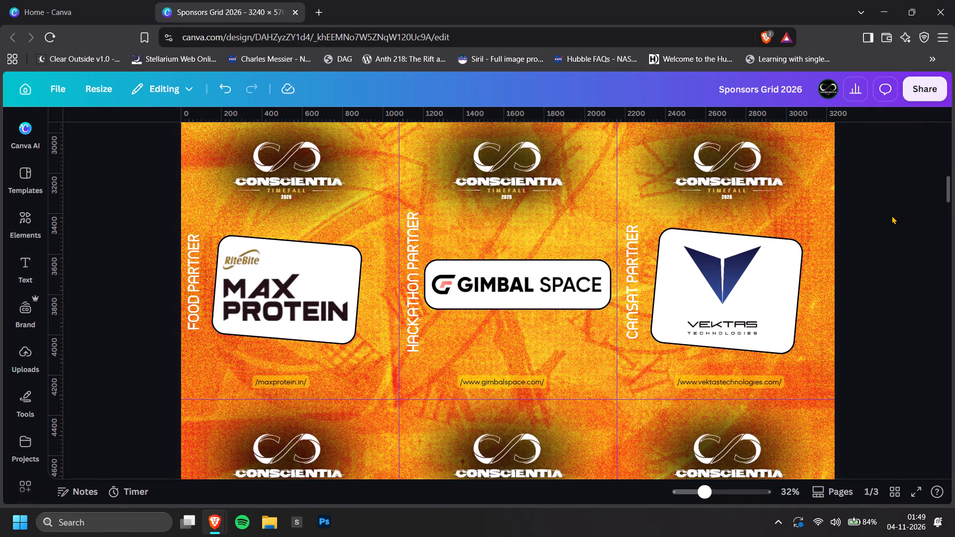
# Switch from the Sponsors Grid design to the other browser window with the new tab and start finding WhatsApp.
pyautogui.hotkey('alt', 'Tab')
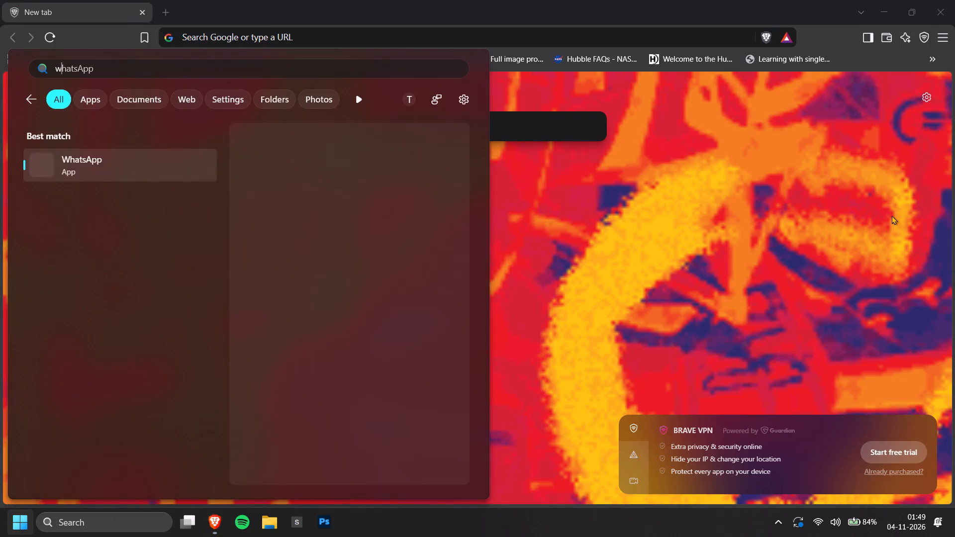
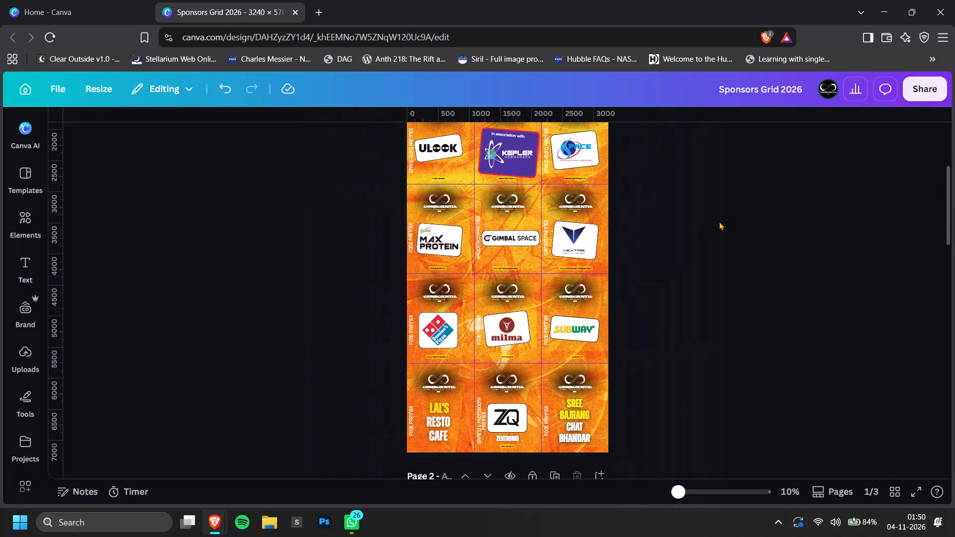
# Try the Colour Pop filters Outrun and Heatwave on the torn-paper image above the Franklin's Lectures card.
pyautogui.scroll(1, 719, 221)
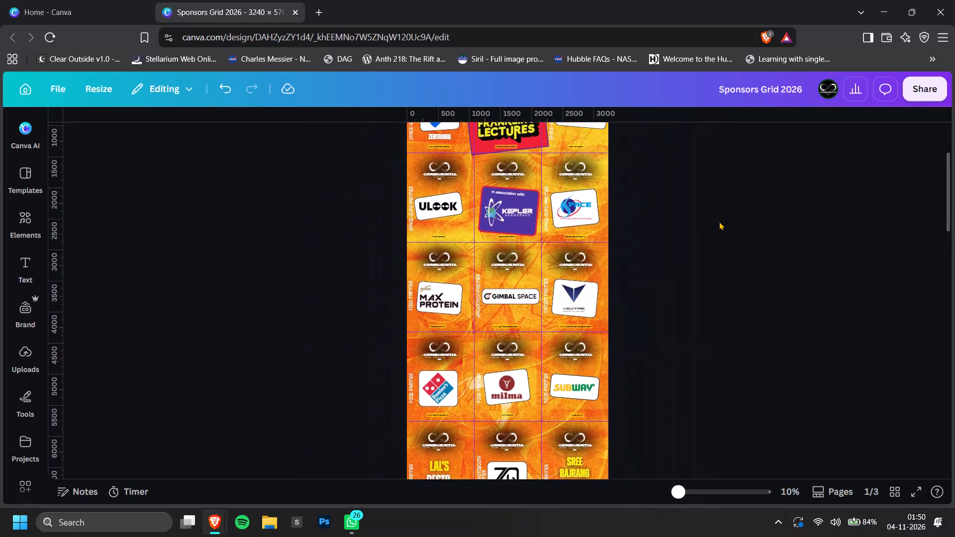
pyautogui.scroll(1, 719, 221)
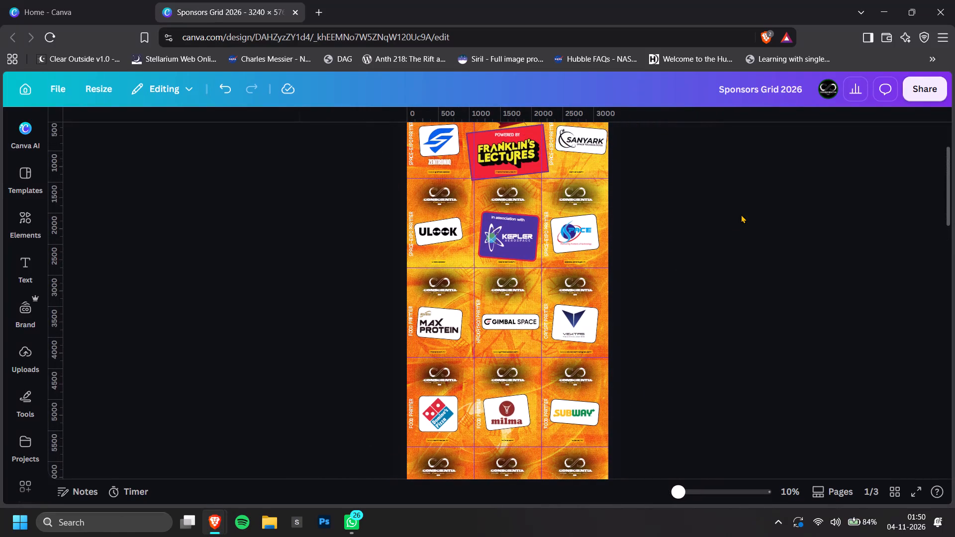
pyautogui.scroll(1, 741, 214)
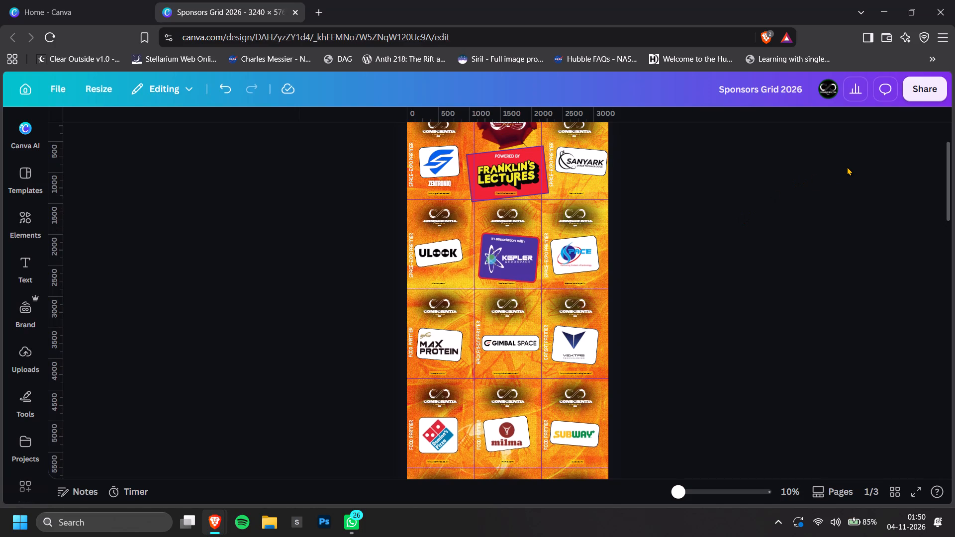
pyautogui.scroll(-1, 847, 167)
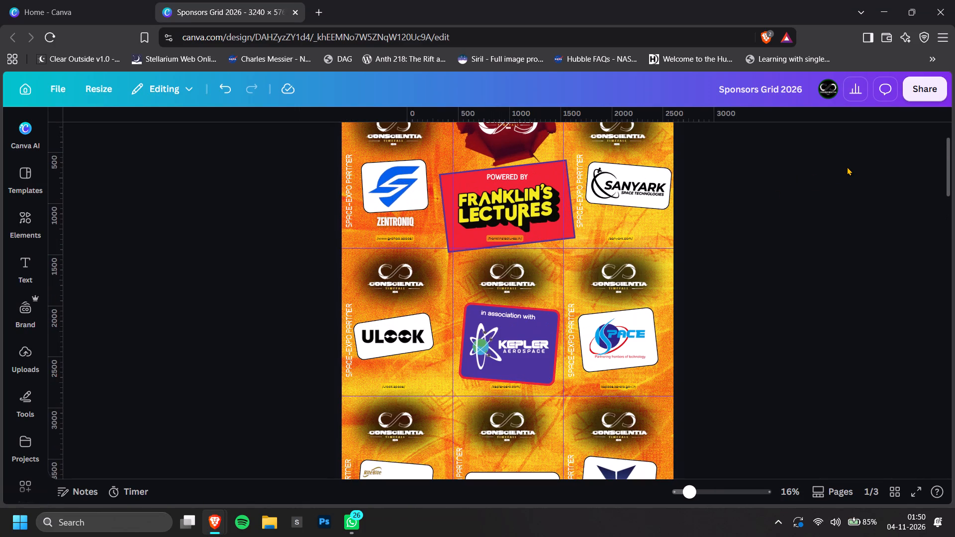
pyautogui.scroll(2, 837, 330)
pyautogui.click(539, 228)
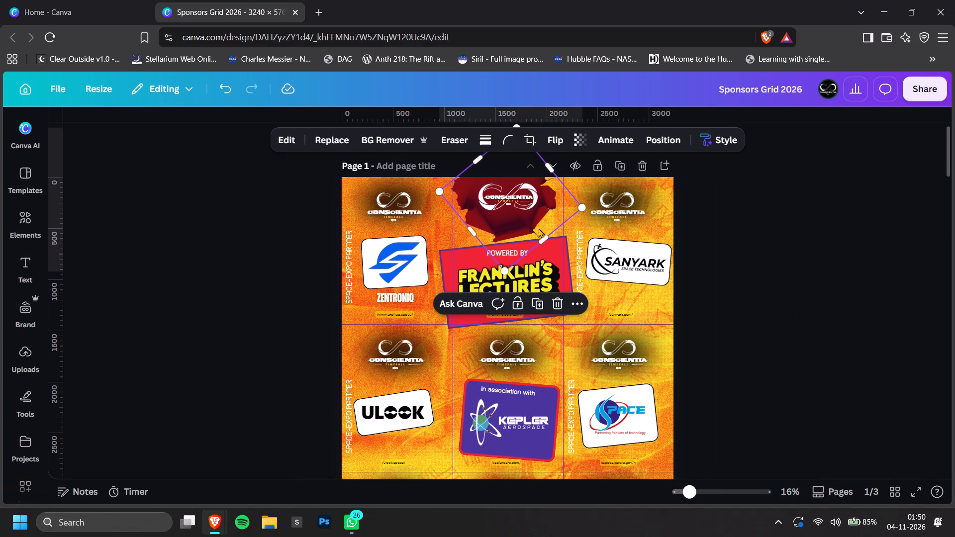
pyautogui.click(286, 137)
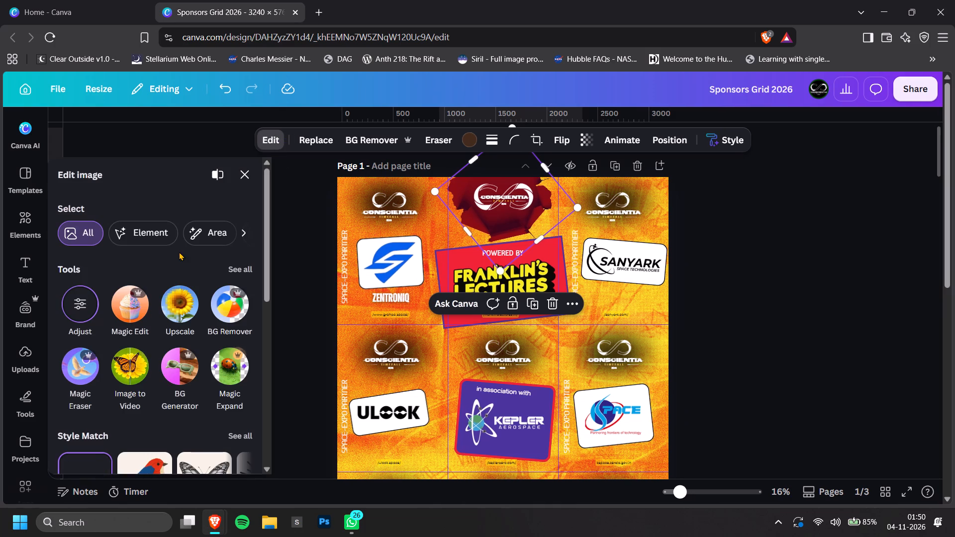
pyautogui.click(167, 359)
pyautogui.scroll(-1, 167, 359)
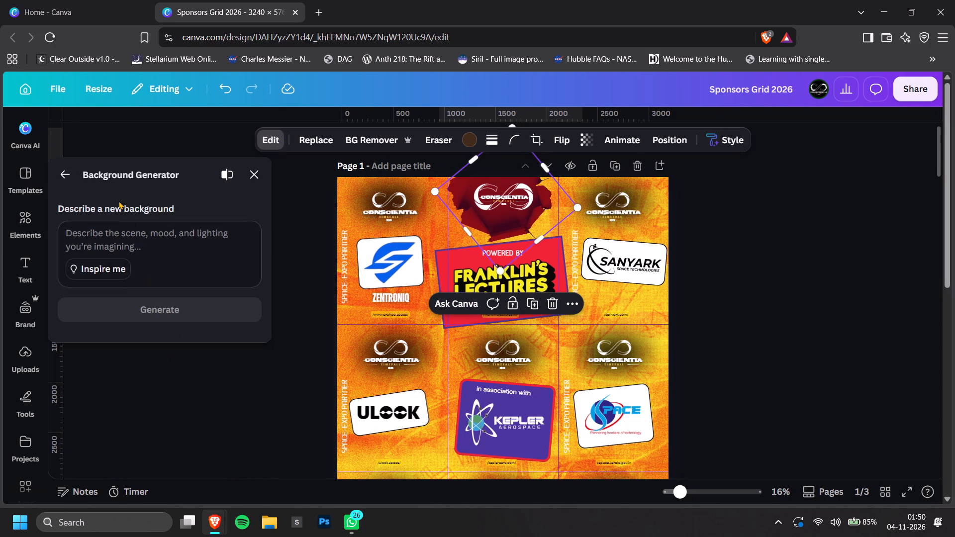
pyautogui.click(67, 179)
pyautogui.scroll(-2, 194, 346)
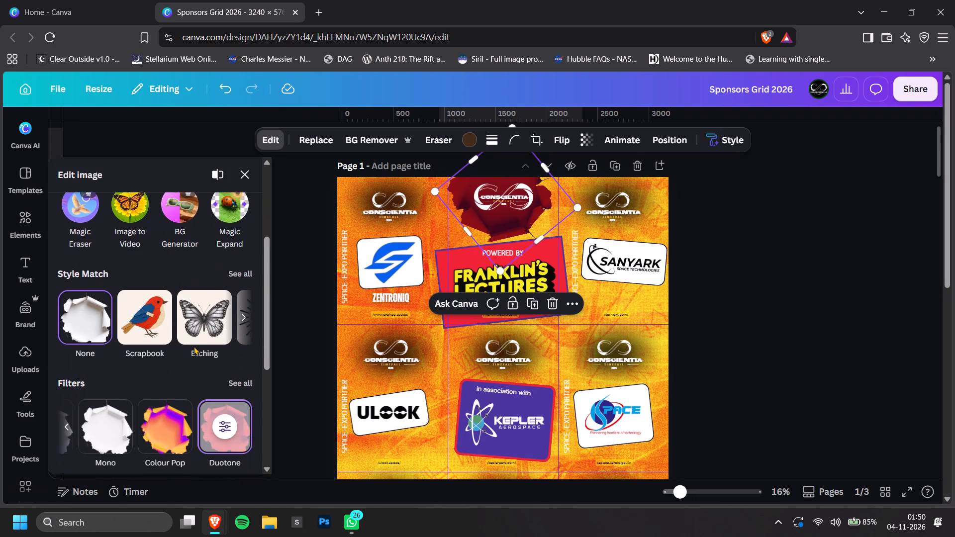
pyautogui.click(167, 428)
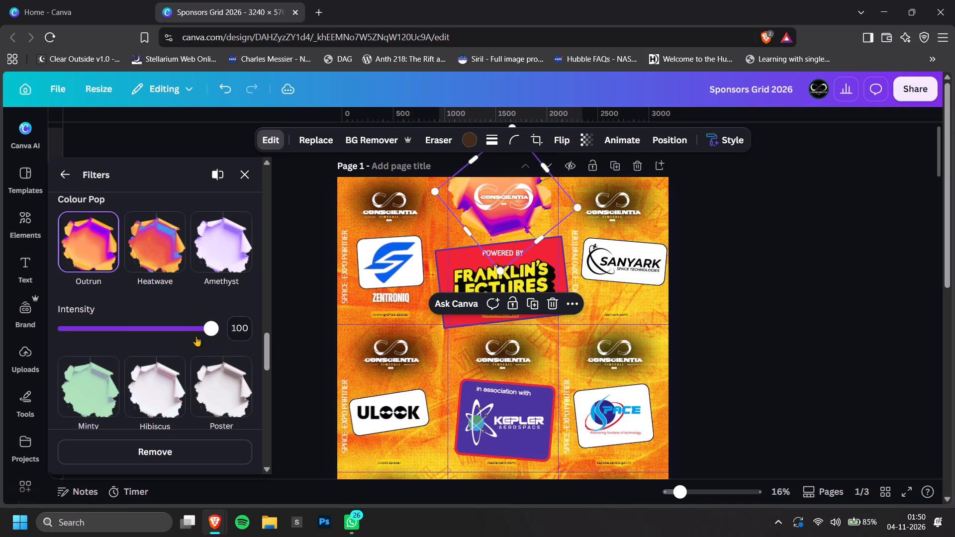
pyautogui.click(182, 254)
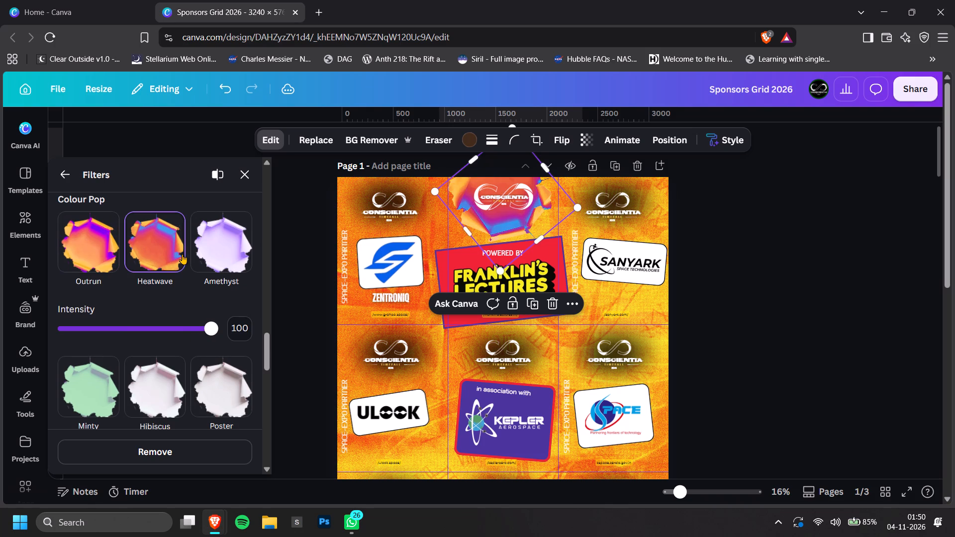
# Try the Mustard duotone filter on the torn-paper image above the Franklin's Lectures card and settle on Pomelo.
pyautogui.scroll(-3, 182, 254)
pyautogui.scroll(-1, 168, 326)
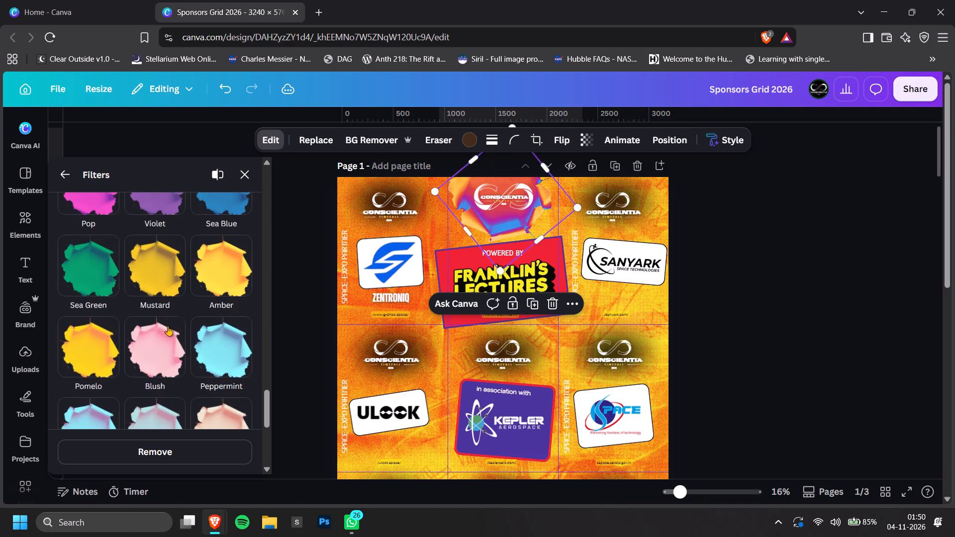
pyautogui.scroll(-1, 168, 326)
pyautogui.click(158, 289)
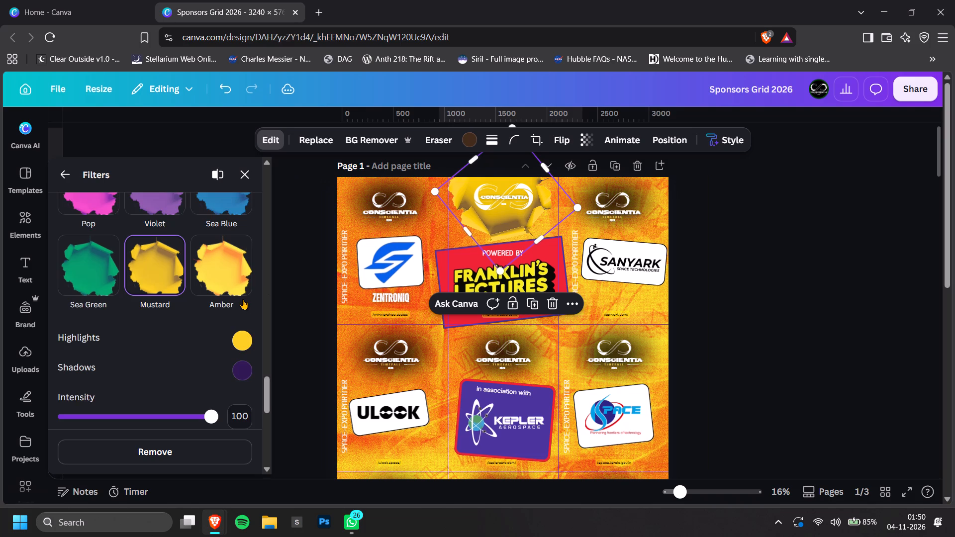
pyautogui.scroll(-1, 243, 299)
pyautogui.scroll(-1, 134, 357)
pyautogui.click(87, 349)
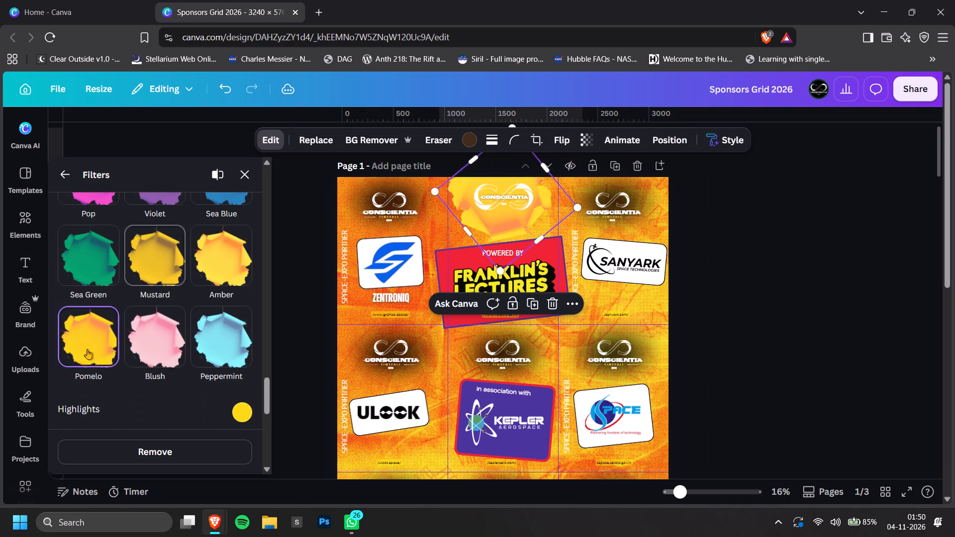
# Change the Pomelo filter's shadows colour to the dark crimson #A8113C.
pyautogui.scroll(-1, 245, 389)
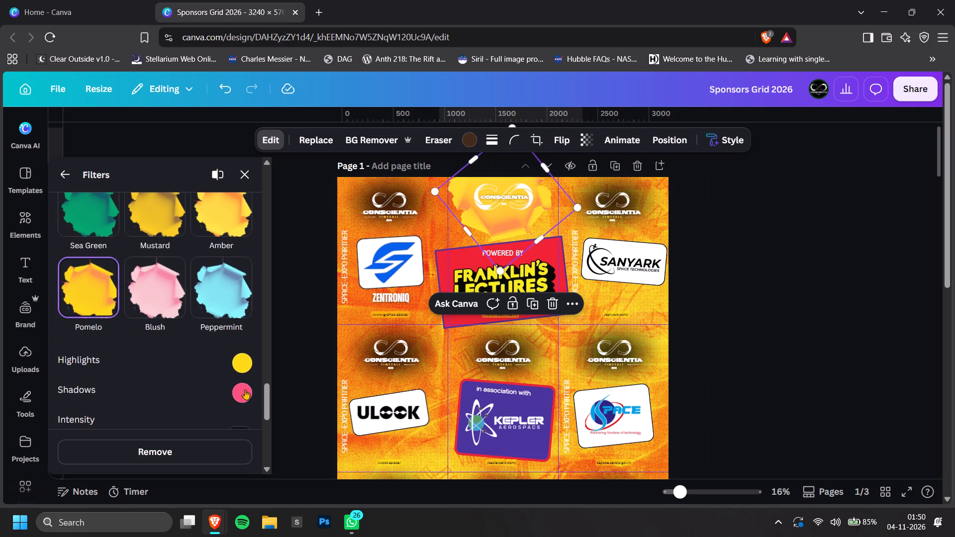
pyautogui.click(244, 389)
pyautogui.moveTo(374, 275); pyautogui.dragTo(390, 284)
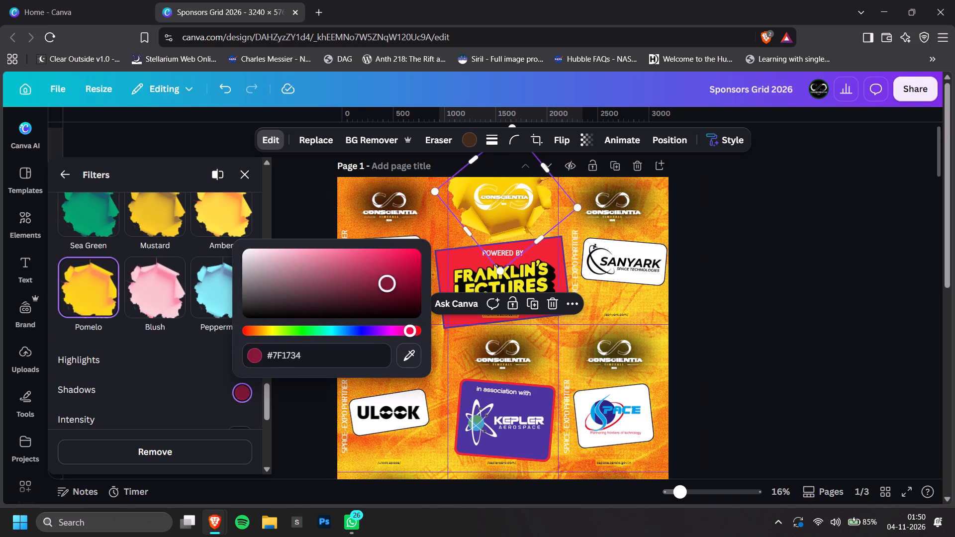
pyautogui.moveTo(390, 284); pyautogui.dragTo(389, 264)
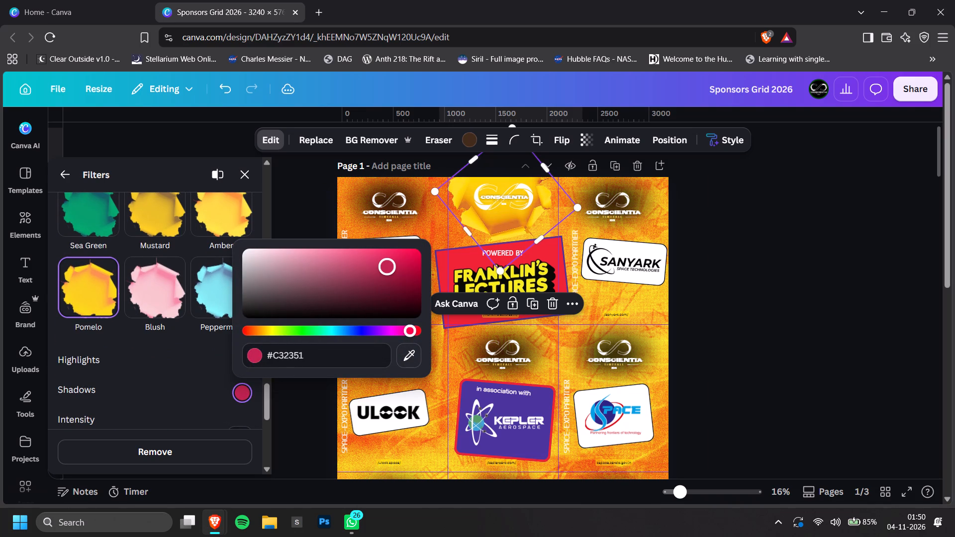
pyautogui.moveTo(389, 264); pyautogui.dragTo(401, 272)
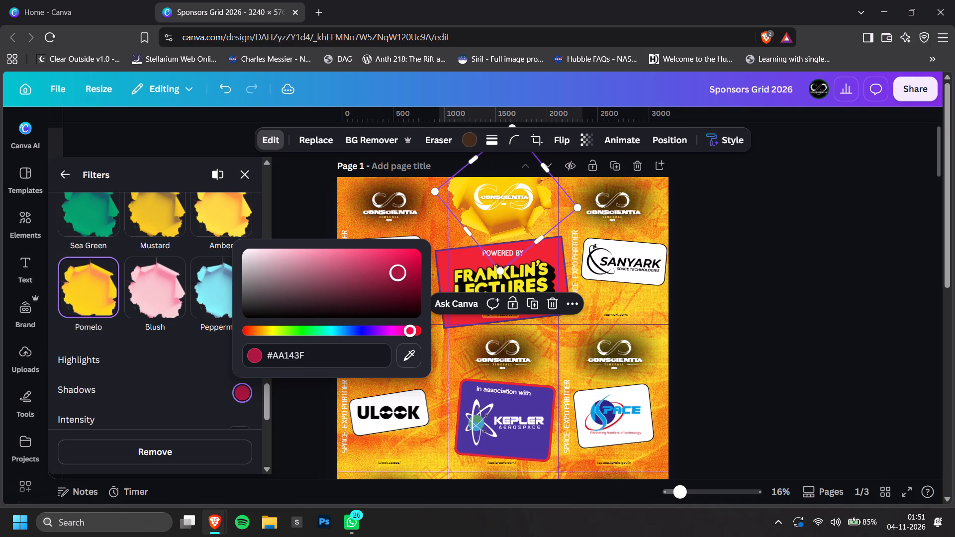
pyautogui.moveTo(401, 272); pyautogui.dragTo(403, 272)
pyautogui.click(185, 364)
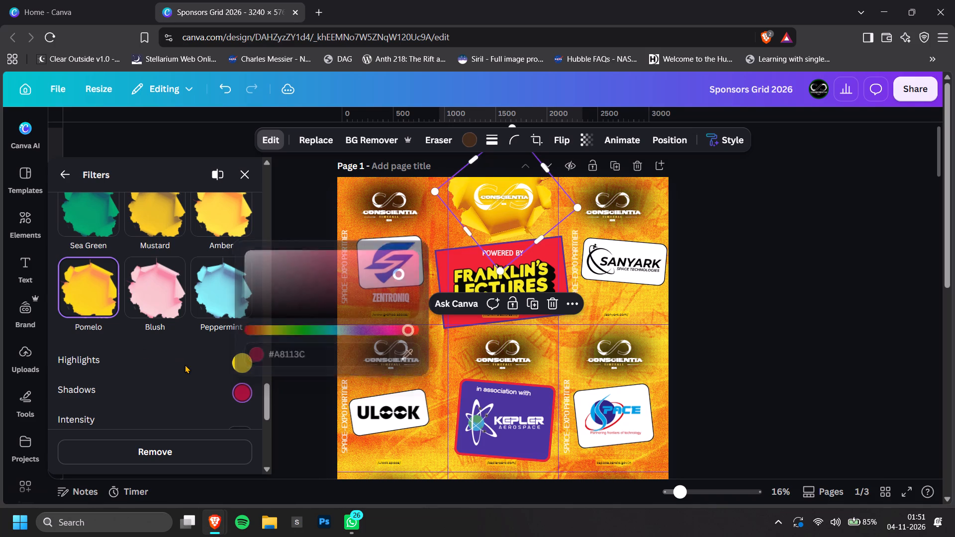
# Shift the Pomelo filter's highlights colour to a slightly deeper, more saturated golden yellow.
pyautogui.click(251, 355)
pyautogui.click(247, 362)
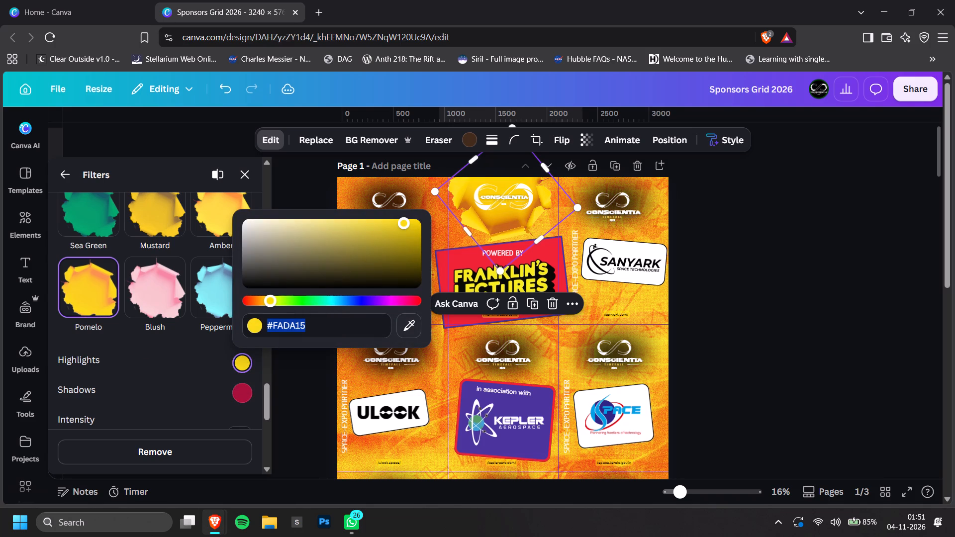
pyautogui.moveTo(257, 305); pyautogui.dragTo(265, 303)
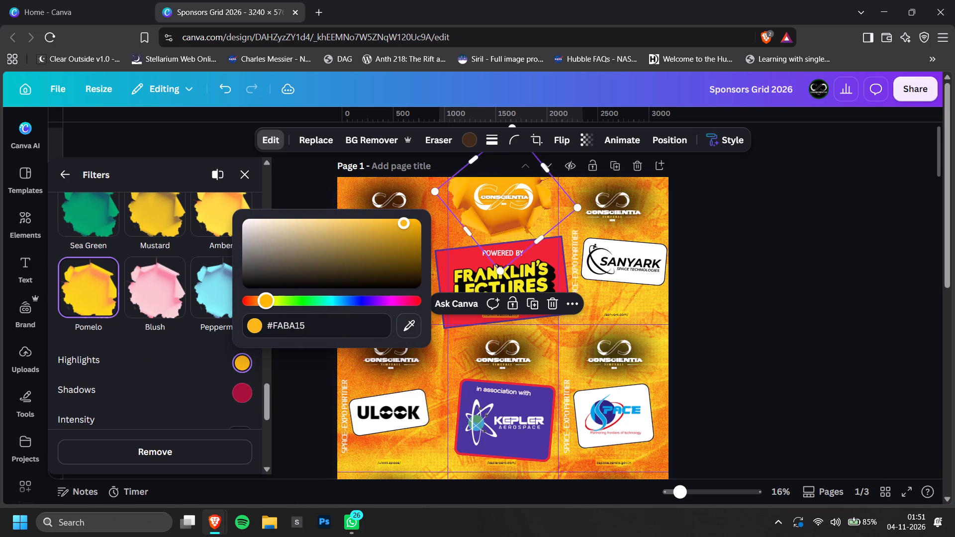
pyautogui.moveTo(265, 303); pyautogui.dragTo(268, 304)
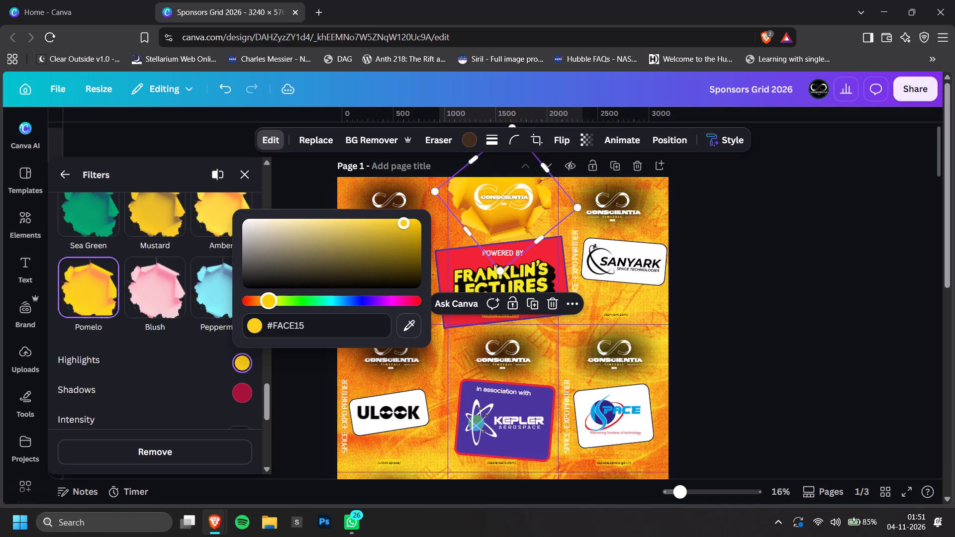
pyautogui.moveTo(268, 304); pyautogui.dragTo(269, 306)
pyautogui.moveTo(269, 306); pyautogui.dragTo(267, 308)
pyautogui.moveTo(407, 227); pyautogui.dragTo(409, 220)
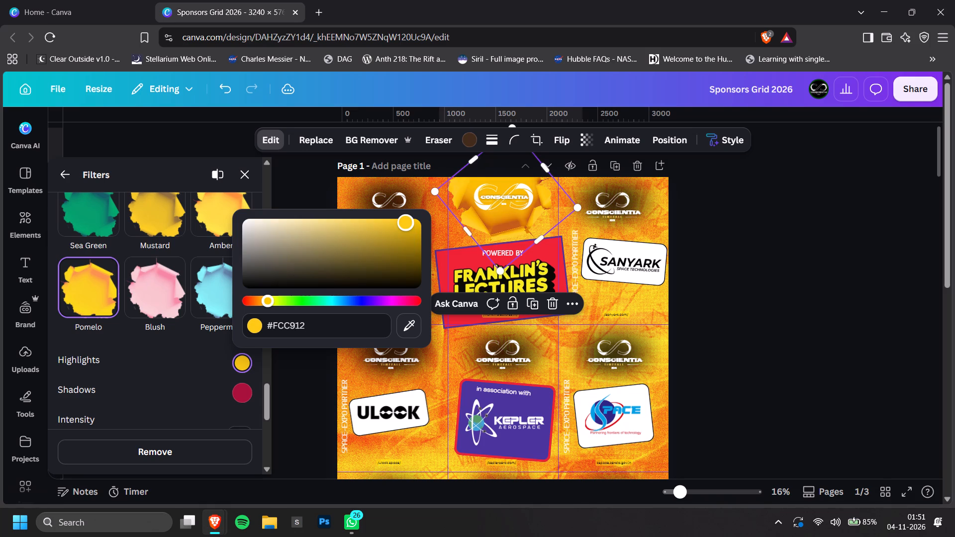
pyautogui.moveTo(409, 220); pyautogui.dragTo(409, 224)
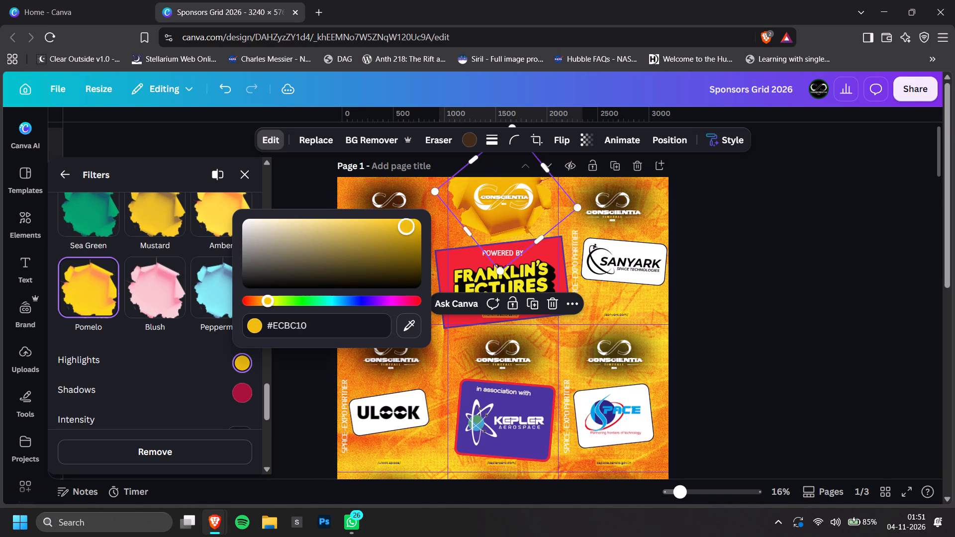
pyautogui.moveTo(409, 224); pyautogui.dragTo(411, 222)
pyautogui.doubleClick(804, 165)
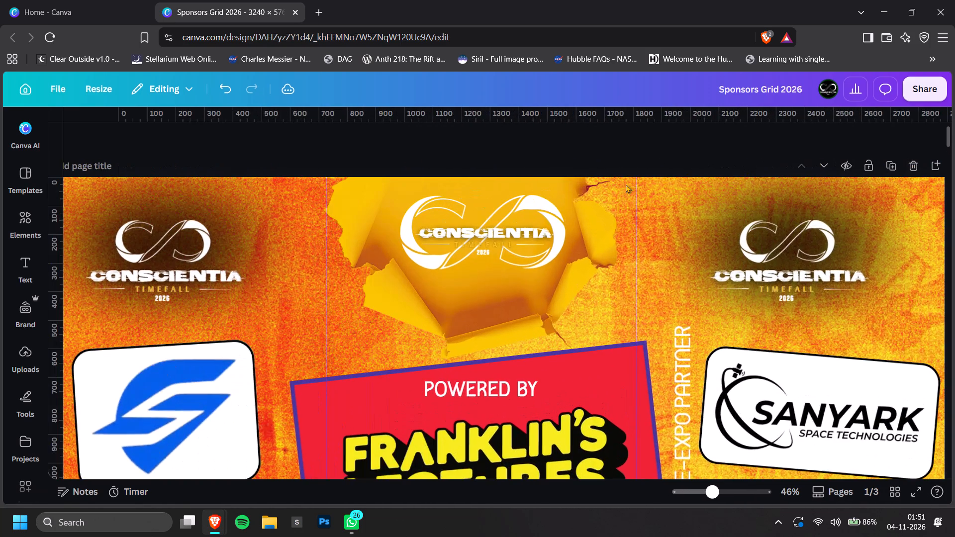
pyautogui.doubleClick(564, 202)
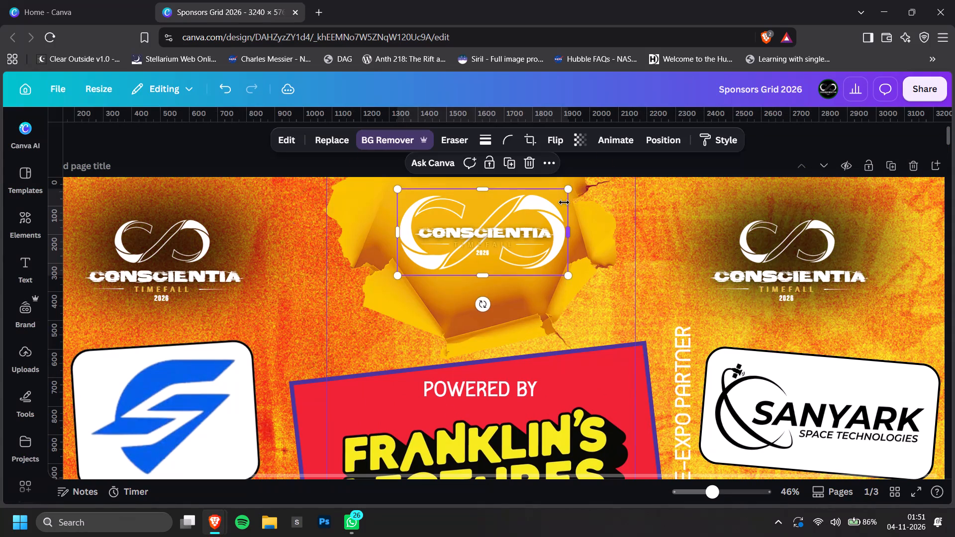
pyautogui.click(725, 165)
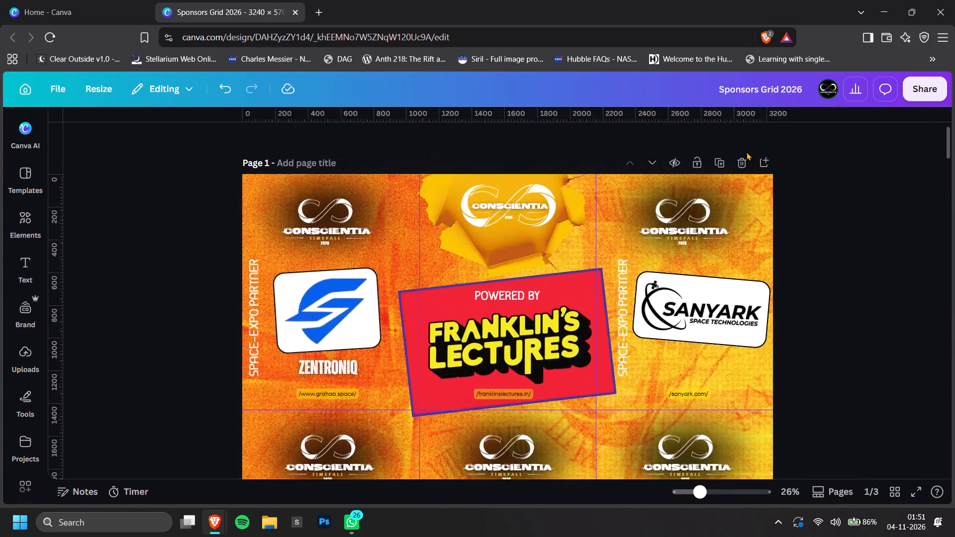
# Add a Drop shadow to the torn-paper image behind the top-centre Conscientia logo, with angle 87 and blur amount 46.
pyautogui.click(480, 276)
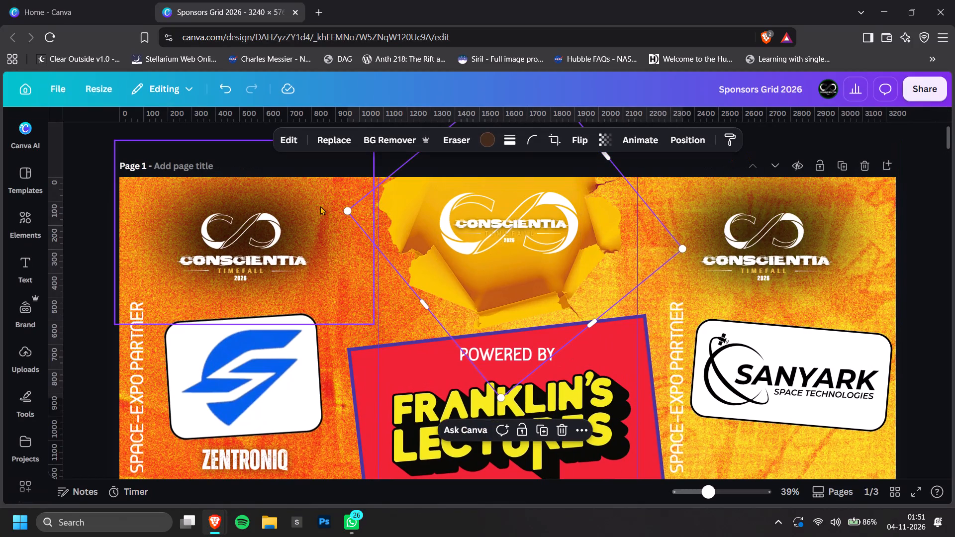
pyautogui.click(295, 147)
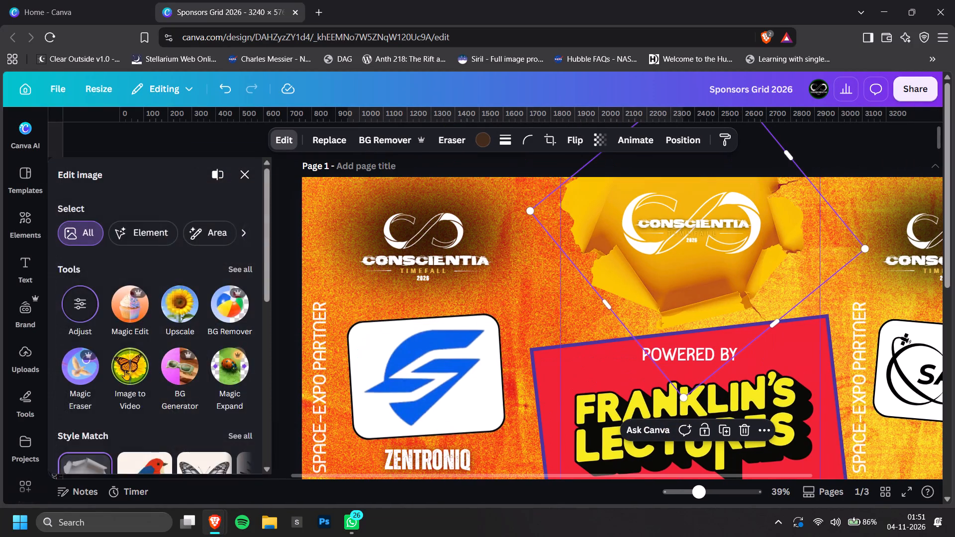
pyautogui.scroll(-10, 125, 370)
pyautogui.click(202, 437)
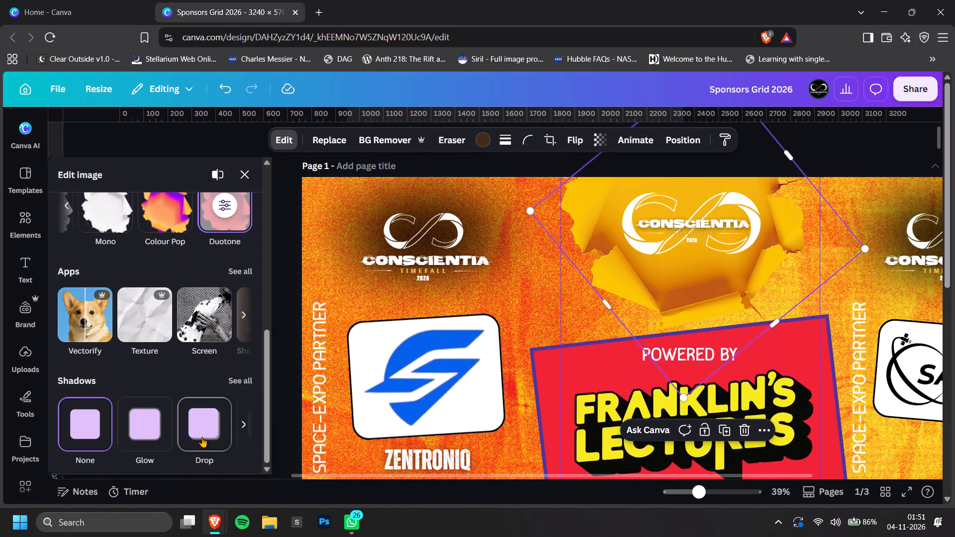
pyautogui.click(202, 437)
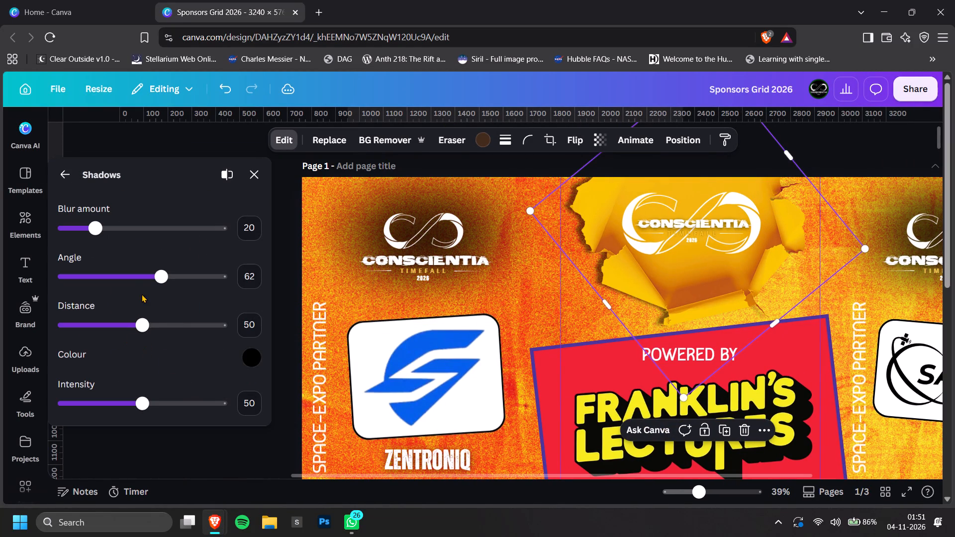
pyautogui.moveTo(142, 284); pyautogui.dragTo(213, 258)
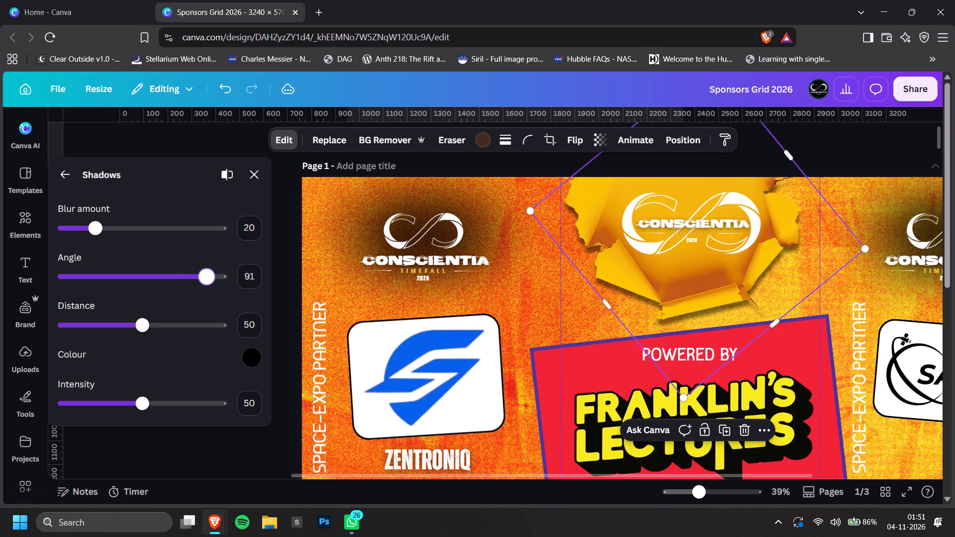
pyautogui.moveTo(213, 258); pyautogui.dragTo(202, 257)
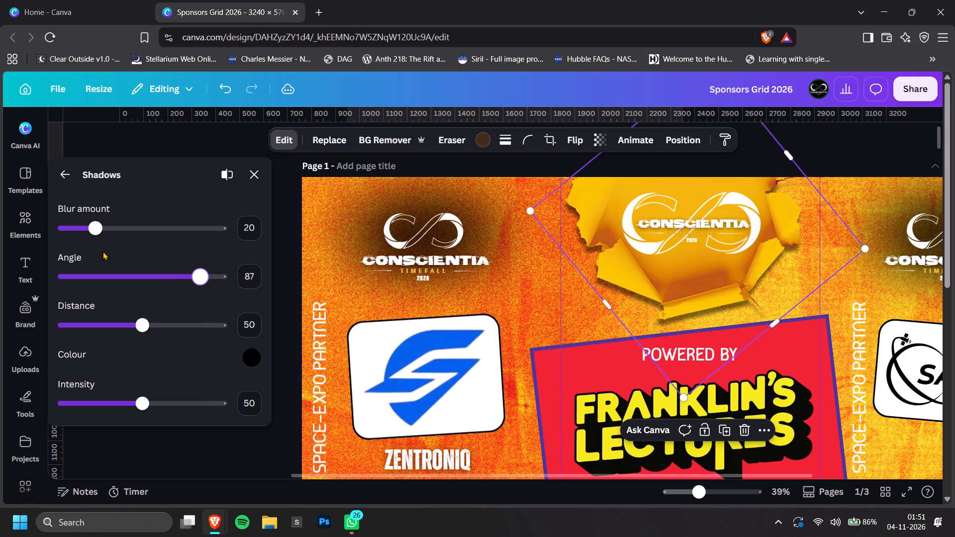
pyautogui.click(123, 233)
pyautogui.click(136, 228)
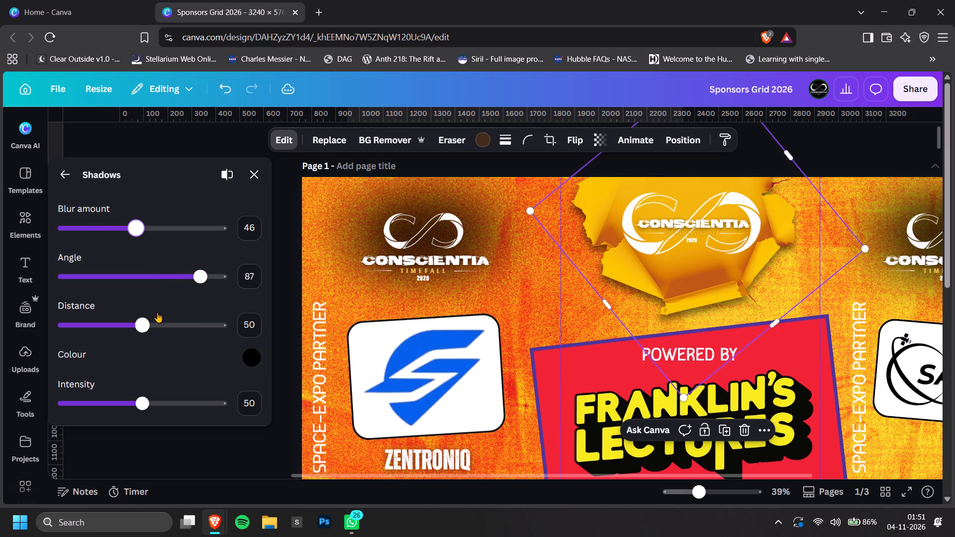
# Set the torn-paper image's drop shadow distance to 60 and intensity to 54.
pyautogui.click(159, 320)
pyautogui.moveTo(161, 413); pyautogui.dragTo(176, 411)
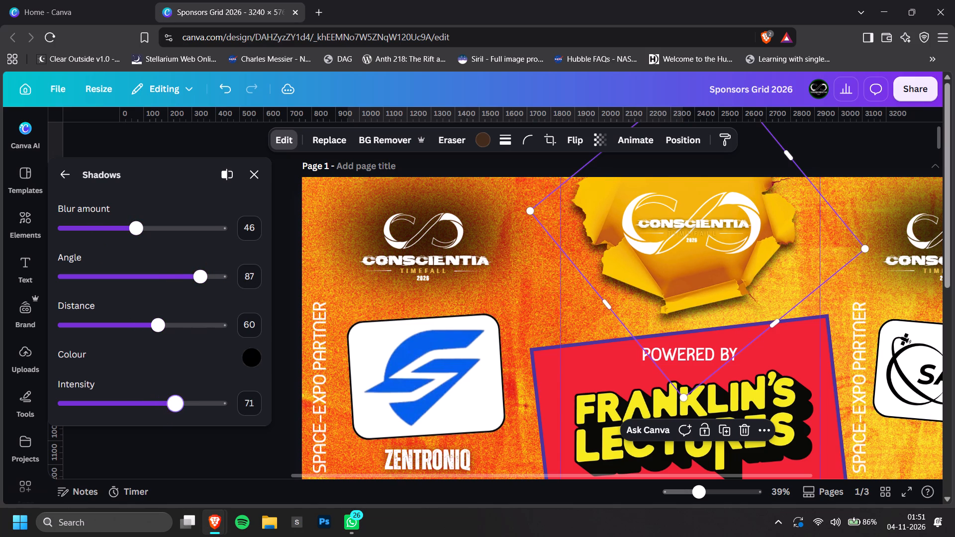
pyautogui.moveTo(176, 411); pyautogui.dragTo(149, 408)
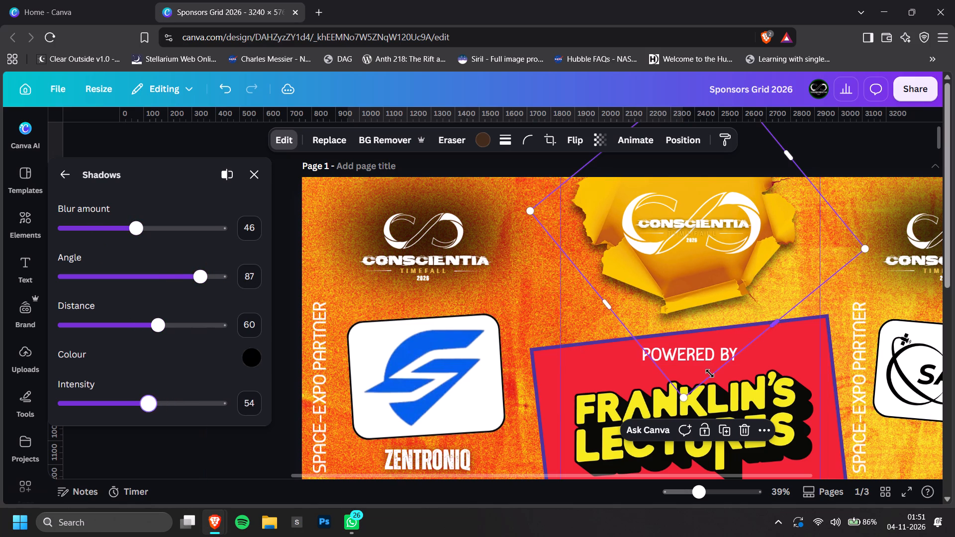
# Enlarge the torn-paper image behind the top-centre Conscientia logo to about 1,022 by 1,054.
pyautogui.moveTo(686, 396); pyautogui.dragTo(686, 404)
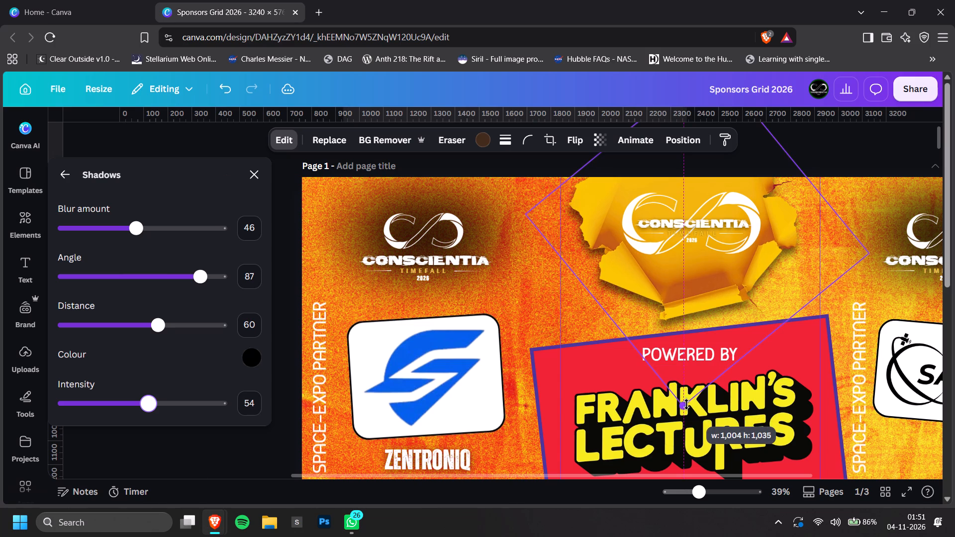
pyautogui.moveTo(686, 404); pyautogui.dragTo(687, 410)
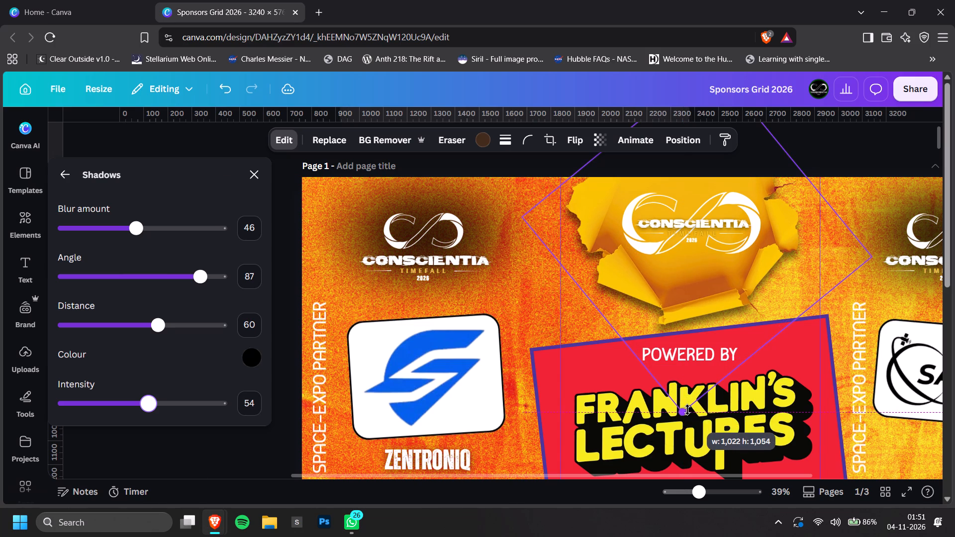
pyautogui.moveTo(687, 410); pyautogui.dragTo(687, 409)
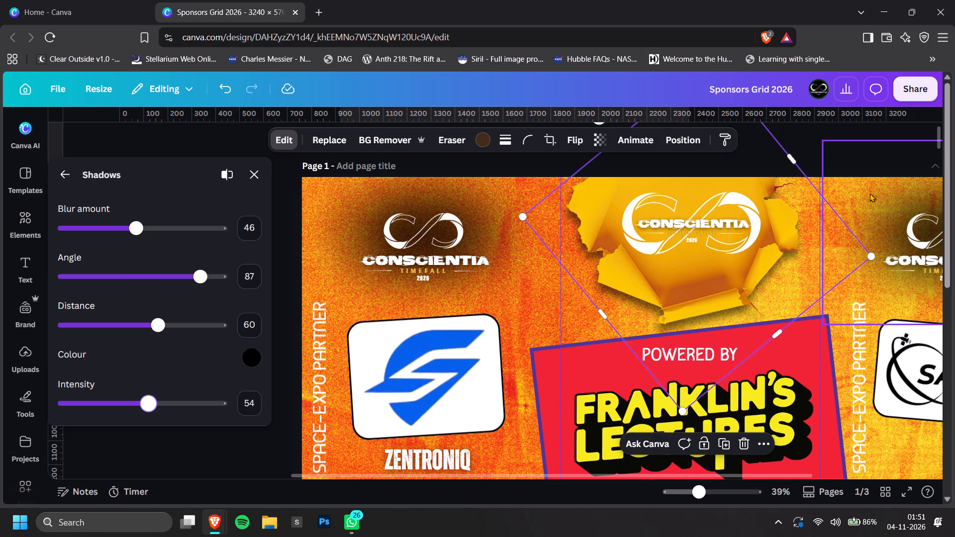
pyautogui.click(880, 137)
pyautogui.click(880, 137)
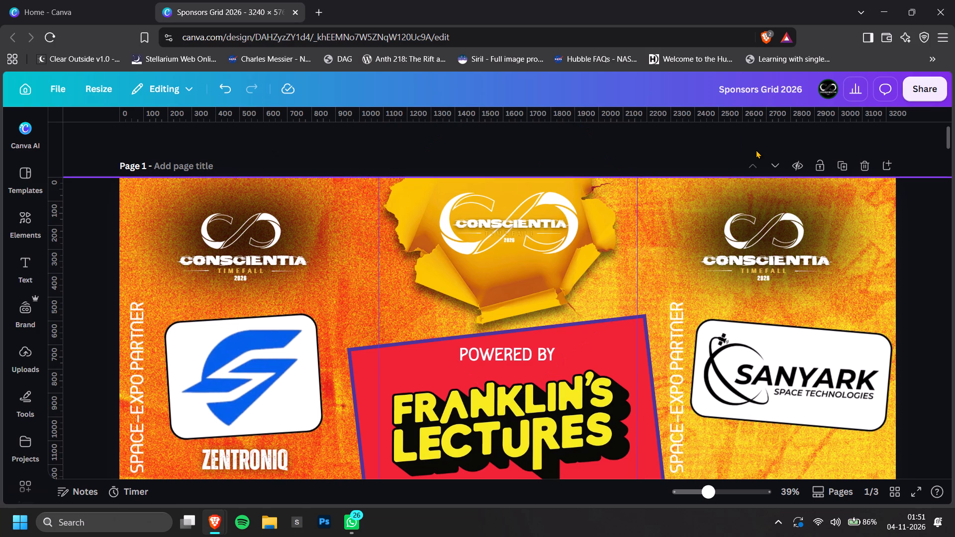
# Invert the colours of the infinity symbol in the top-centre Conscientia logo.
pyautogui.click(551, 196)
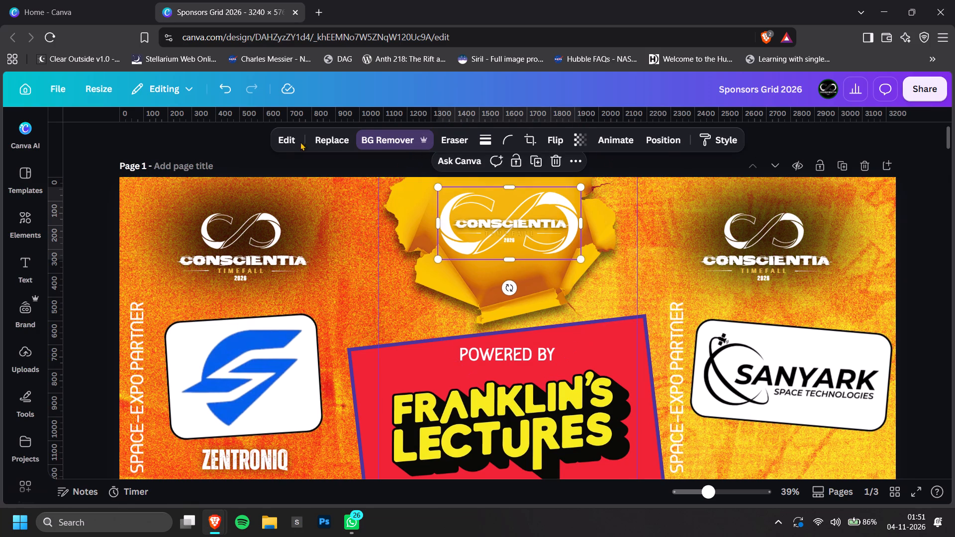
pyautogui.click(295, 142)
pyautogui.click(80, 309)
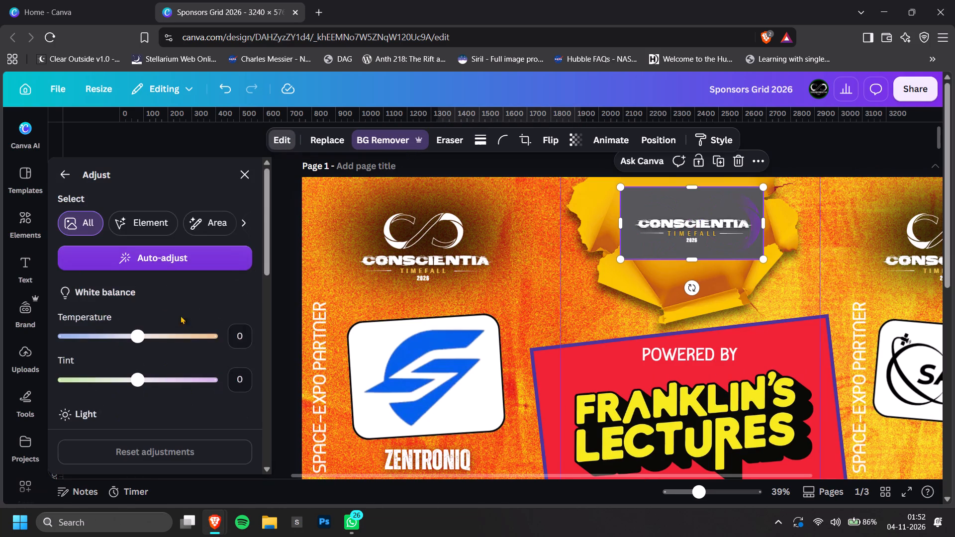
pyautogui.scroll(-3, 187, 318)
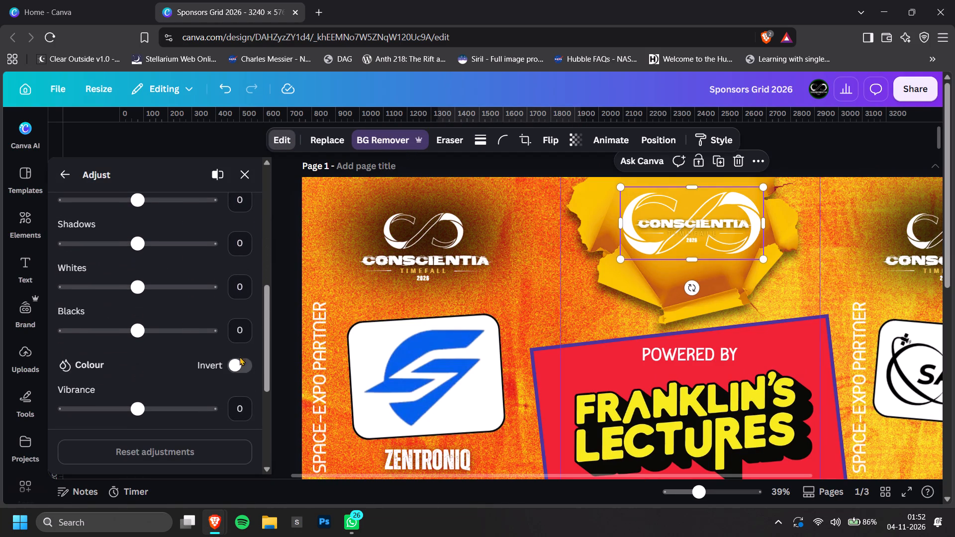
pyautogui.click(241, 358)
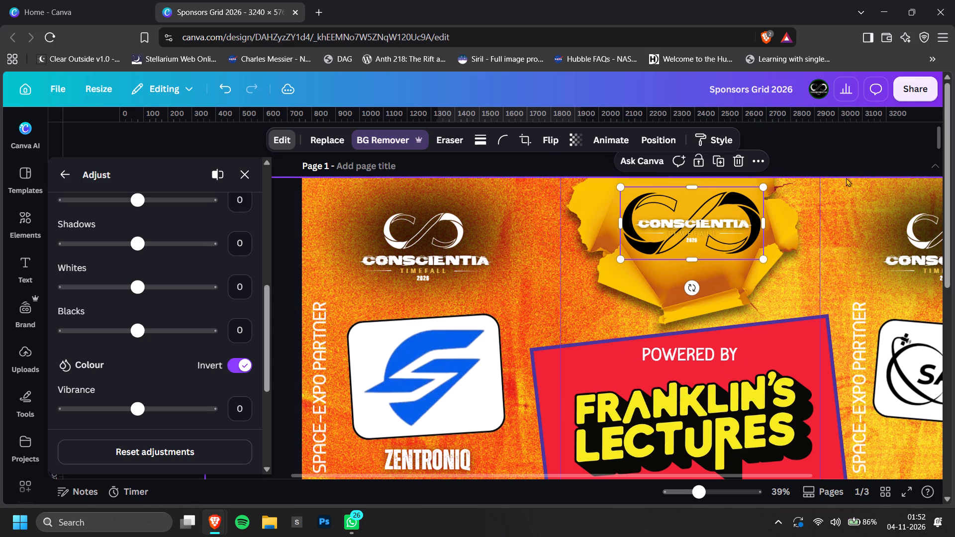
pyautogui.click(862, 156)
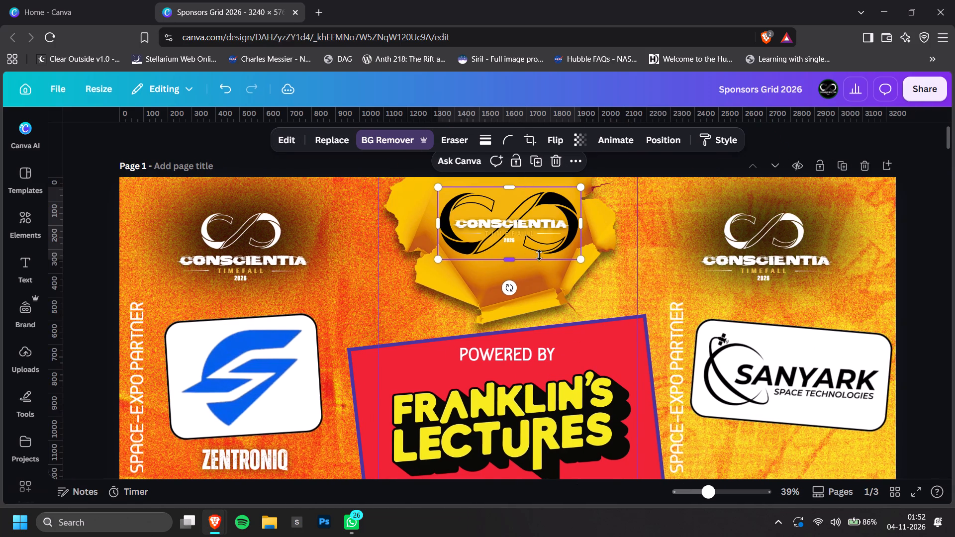
# Recolour the TIMEFALL text in the top-centre Conscientia logo with the design's red and open its text effects.
pyautogui.click(490, 219)
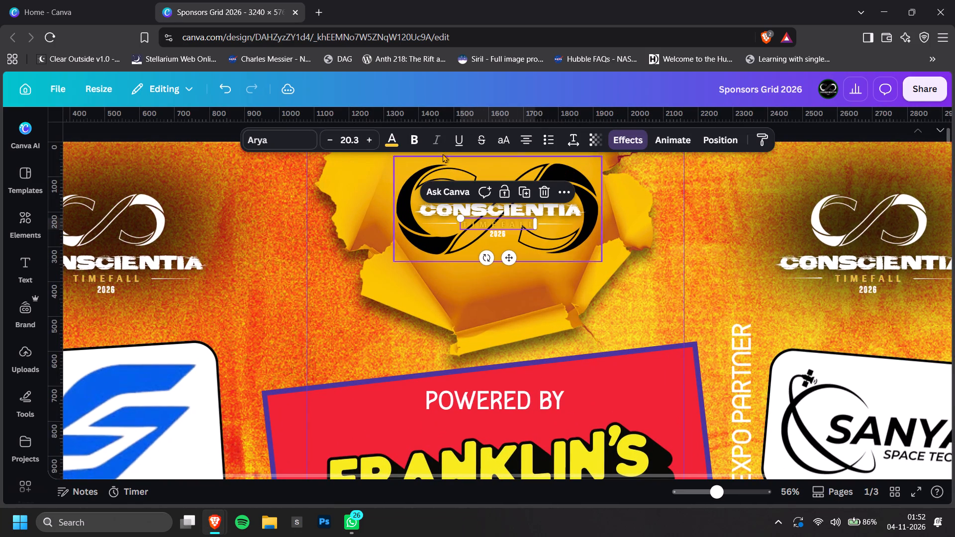
pyautogui.click(396, 139)
pyautogui.click(119, 305)
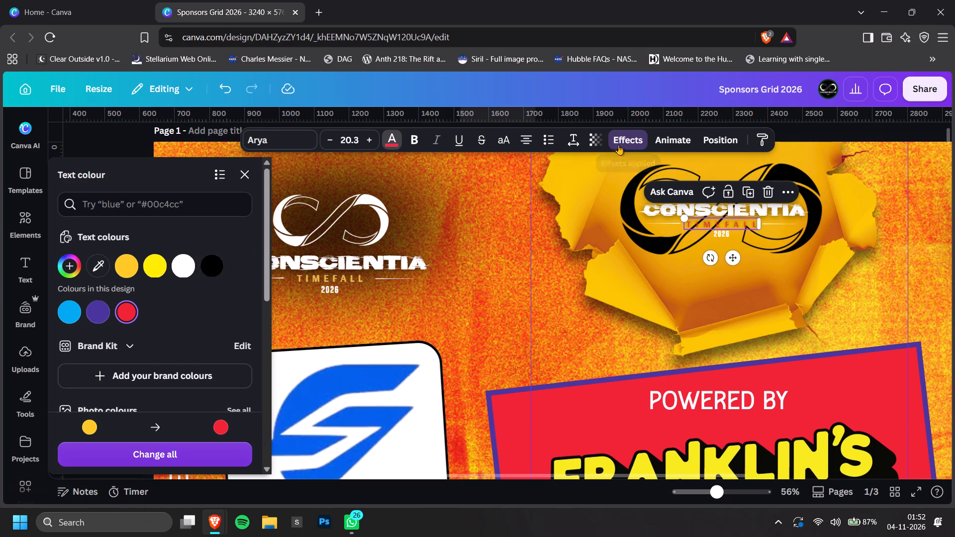
pyautogui.click(634, 138)
pyautogui.click(146, 448)
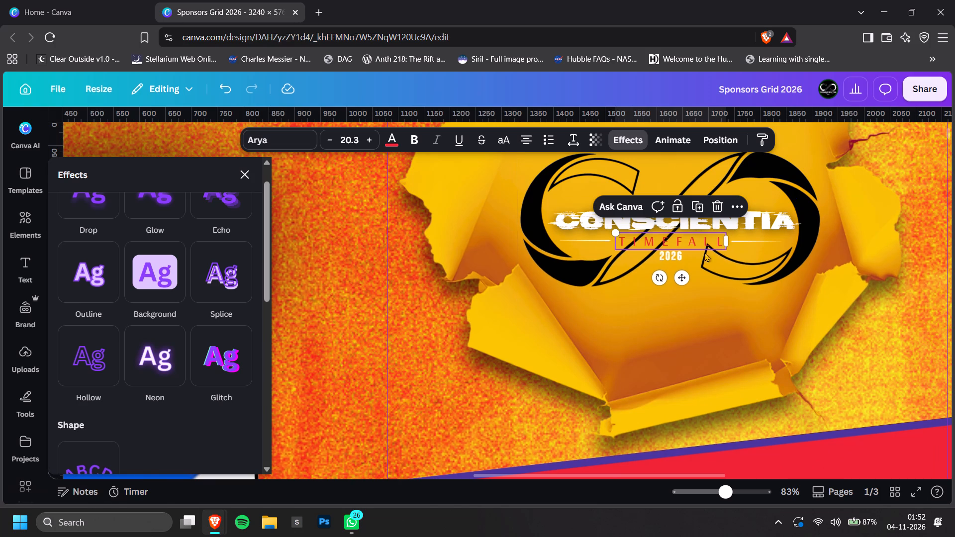
pyautogui.click(815, 247)
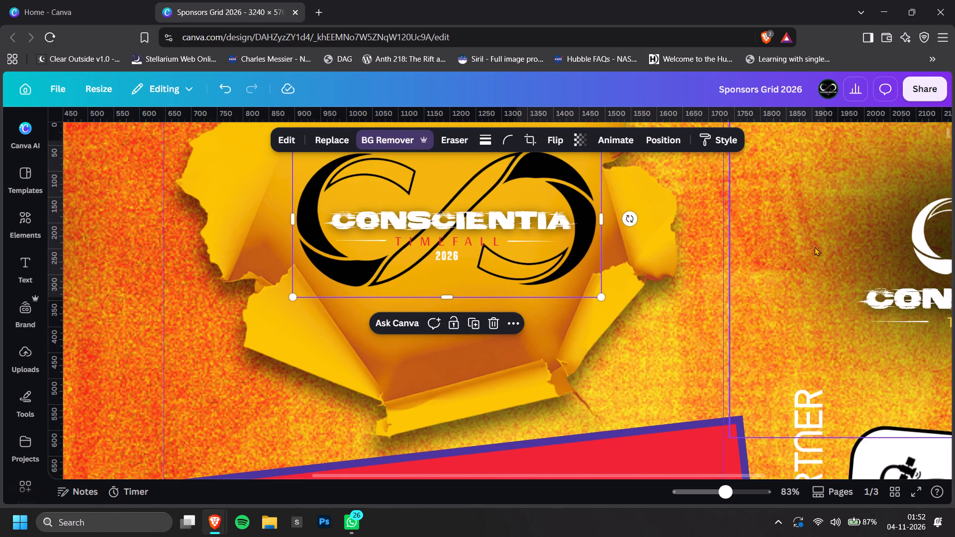
pyautogui.click(954, 249)
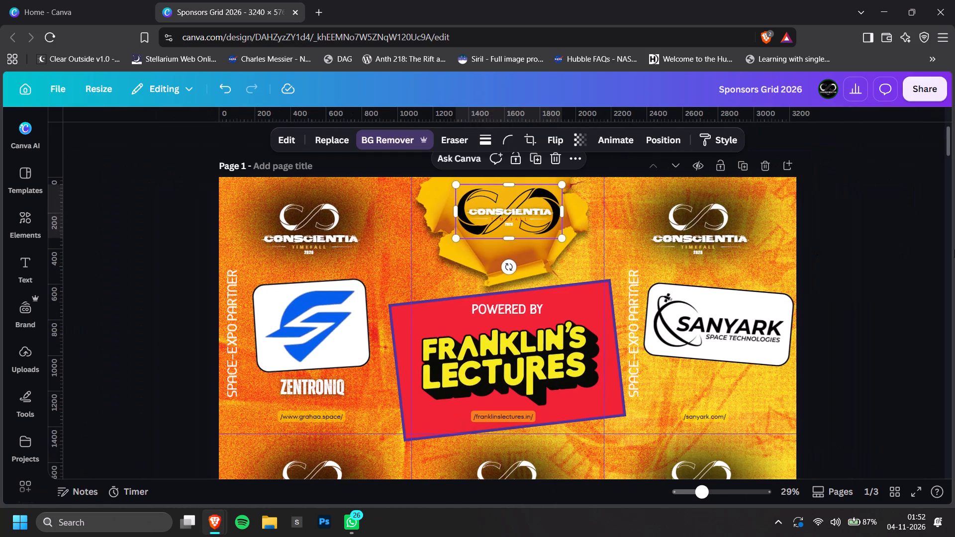
pyautogui.click(904, 253)
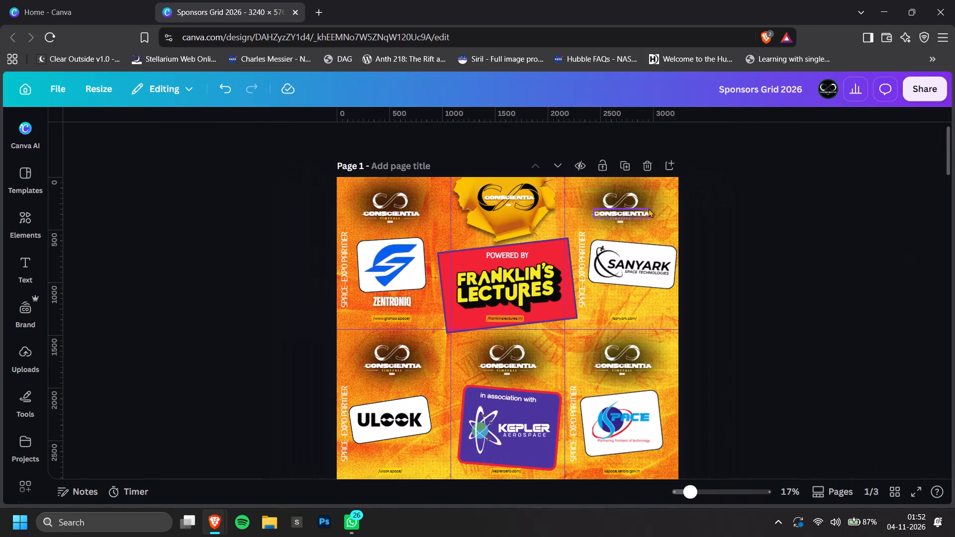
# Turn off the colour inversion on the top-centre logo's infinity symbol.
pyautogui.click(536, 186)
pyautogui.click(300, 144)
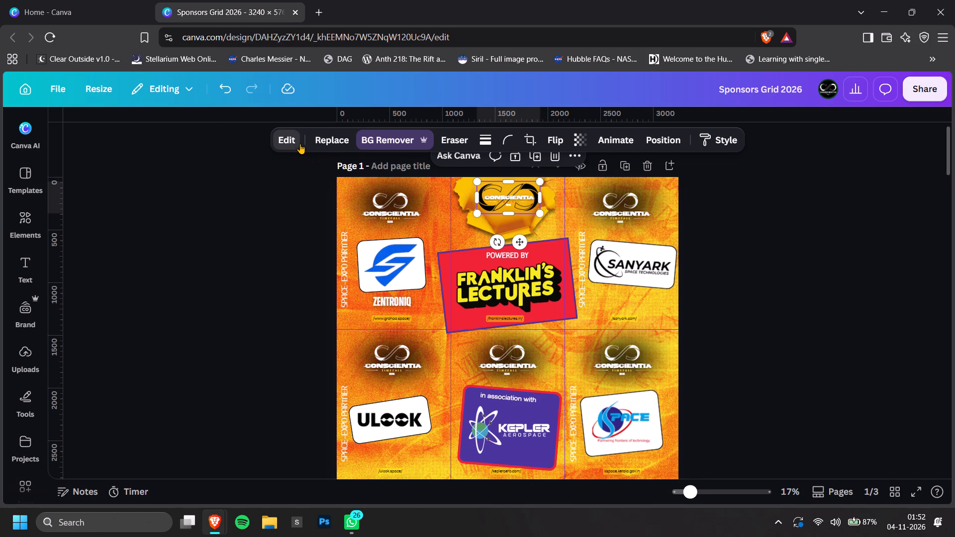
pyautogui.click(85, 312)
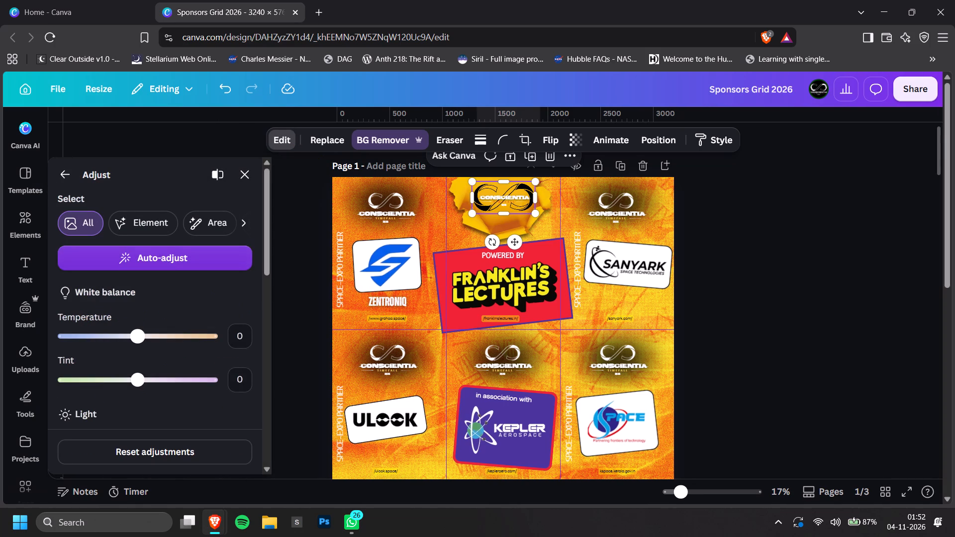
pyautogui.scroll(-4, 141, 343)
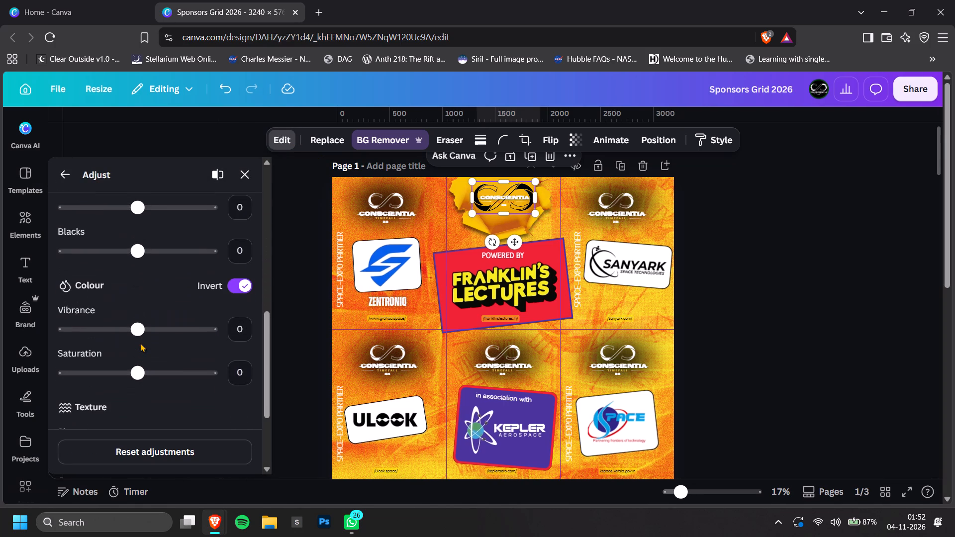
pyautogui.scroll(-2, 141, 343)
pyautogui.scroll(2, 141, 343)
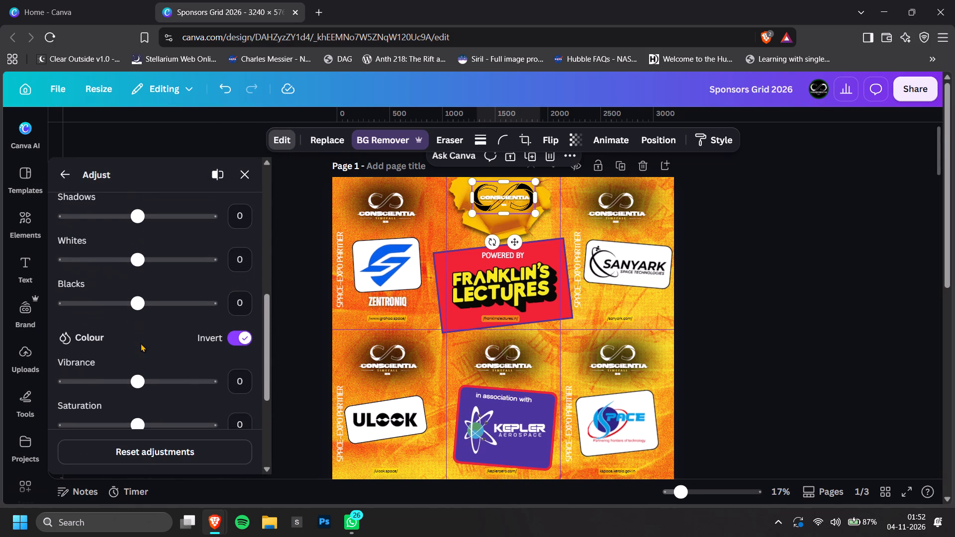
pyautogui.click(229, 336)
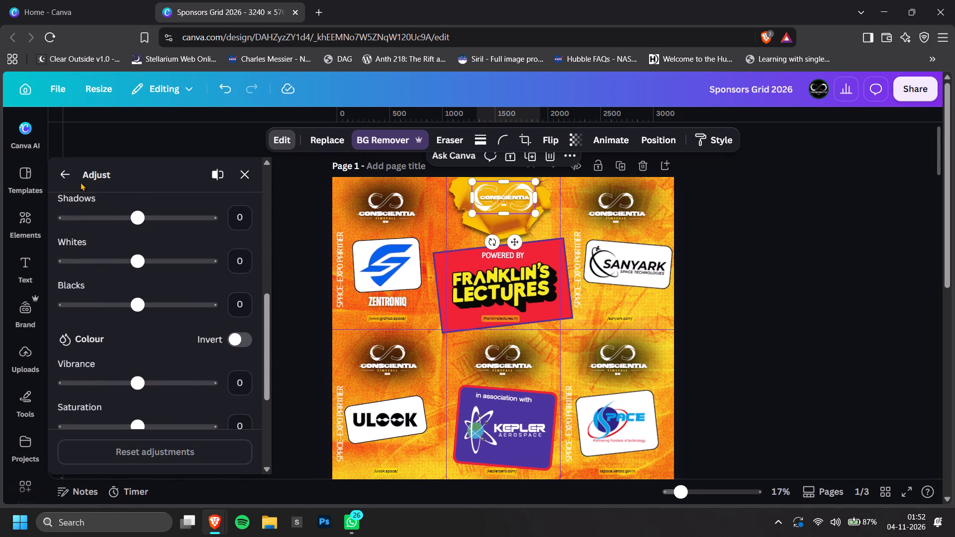
# Try the Amber duotone filter on the top-centre logo's infinity symbol and settle on Coral.
pyautogui.click(67, 178)
pyautogui.scroll(-2, 160, 293)
pyautogui.scroll(-2, 210, 386)
pyautogui.click(232, 417)
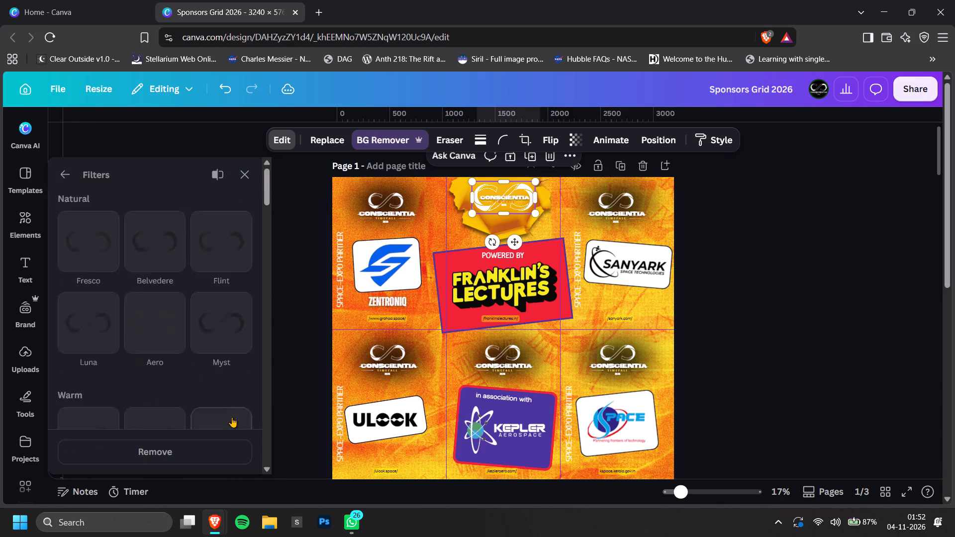
pyautogui.scroll(-5, 232, 417)
pyautogui.scroll(-2, 169, 337)
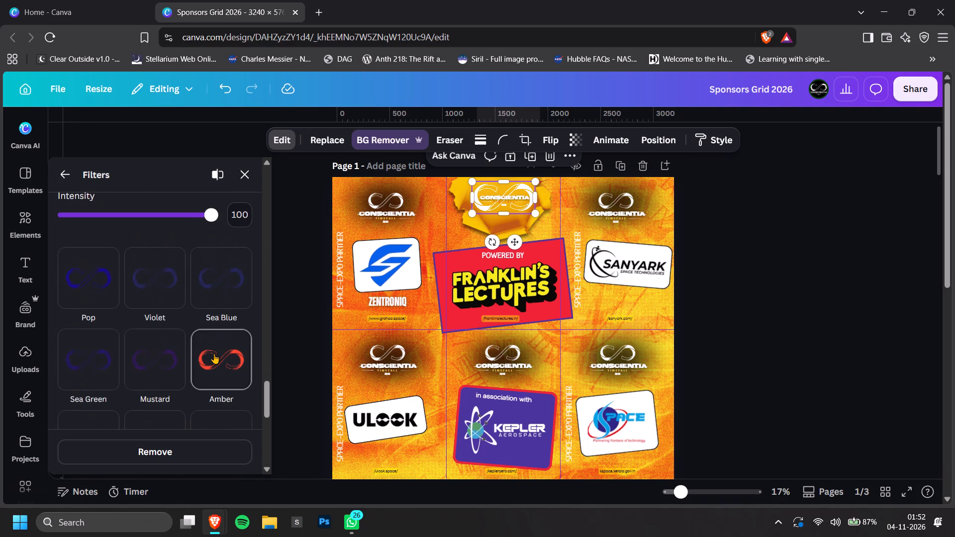
pyautogui.click(214, 354)
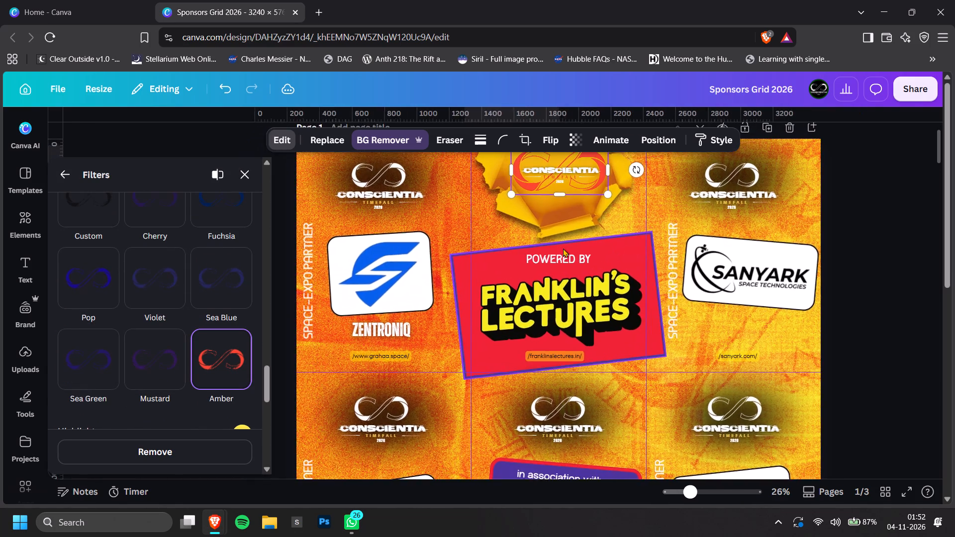
pyautogui.scroll(2, 563, 248)
pyautogui.scroll(-4, 263, 282)
pyautogui.click(214, 273)
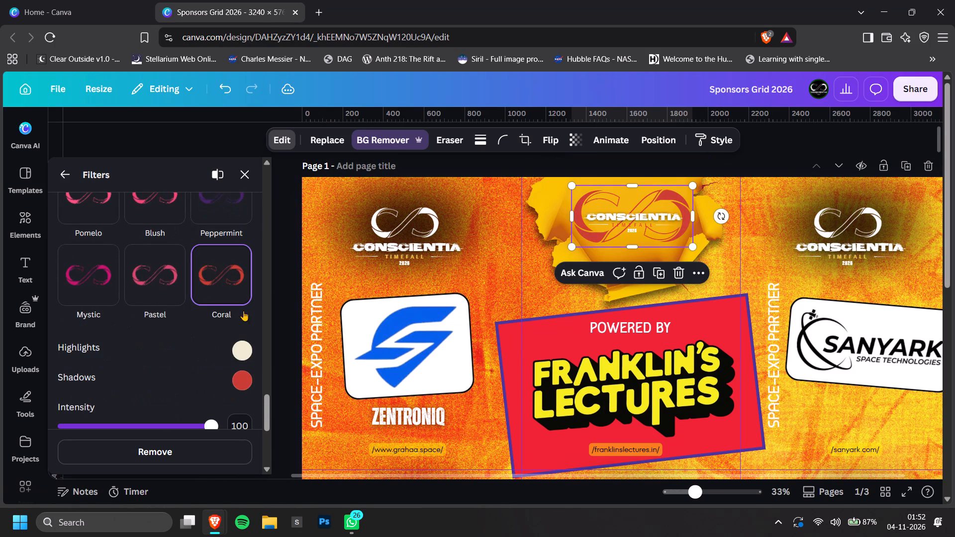
# Lighten the Coral filter's highlights colour to white.
pyautogui.click(238, 331)
pyautogui.click(239, 345)
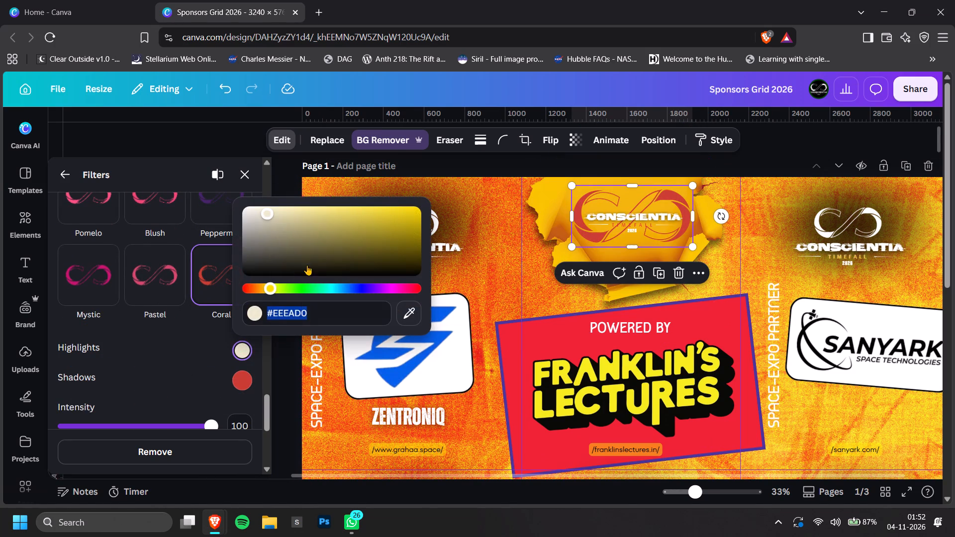
pyautogui.moveTo(249, 217); pyautogui.dragTo(194, 200)
# Change the Coral filter's shadows colour to the bright red #E6291C.
pyautogui.click(241, 378)
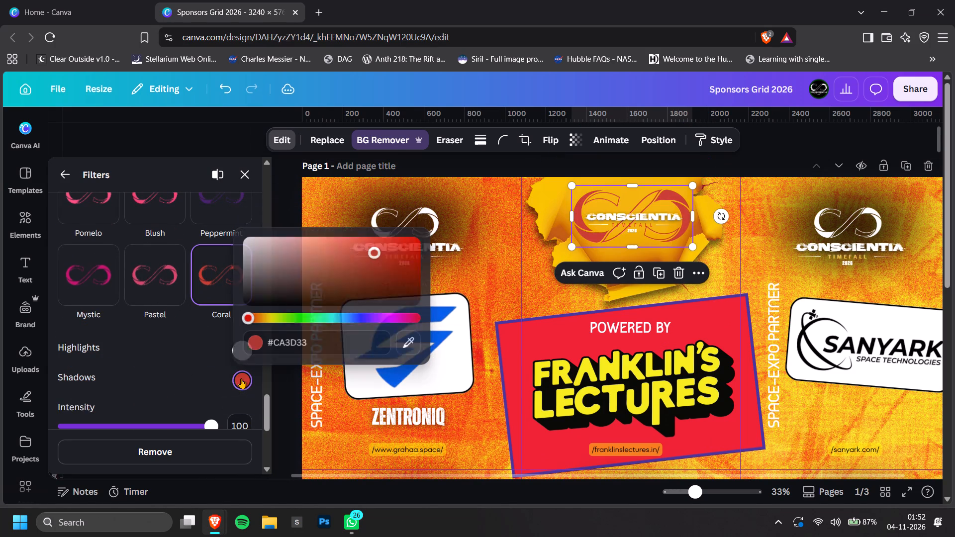
pyautogui.moveTo(374, 245); pyautogui.dragTo(431, 241)
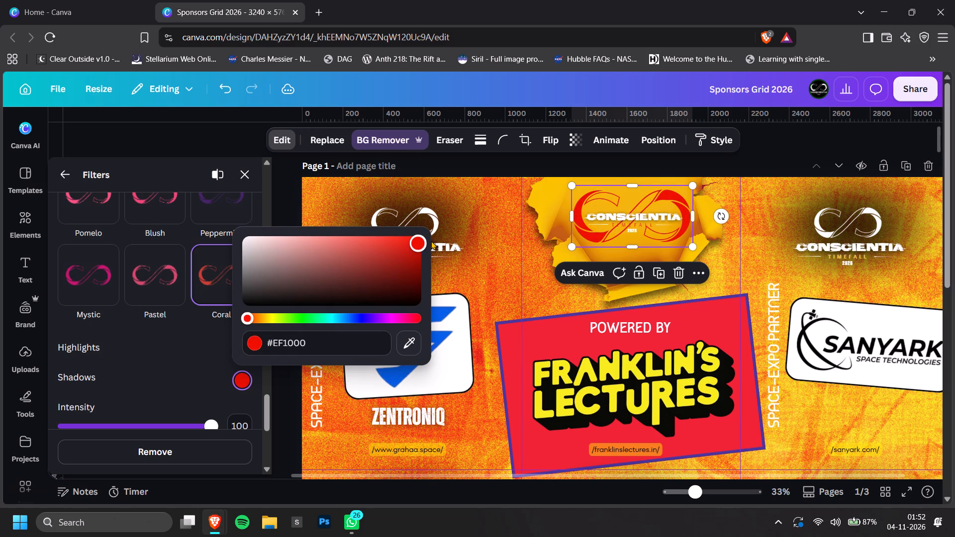
pyautogui.moveTo(431, 241); pyautogui.dragTo(399, 243)
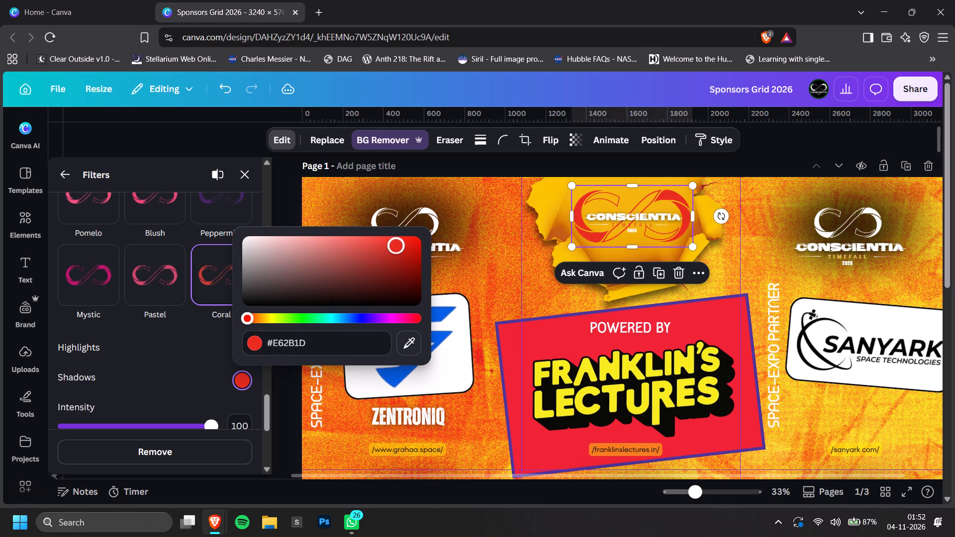
pyautogui.moveTo(399, 243); pyautogui.dragTo(400, 243)
# Add a Glow shadow to the top-centre logo's infinity symbol and set its colour to white #FFFFFF.
pyautogui.click(57, 179)
pyautogui.scroll(-5, 163, 296)
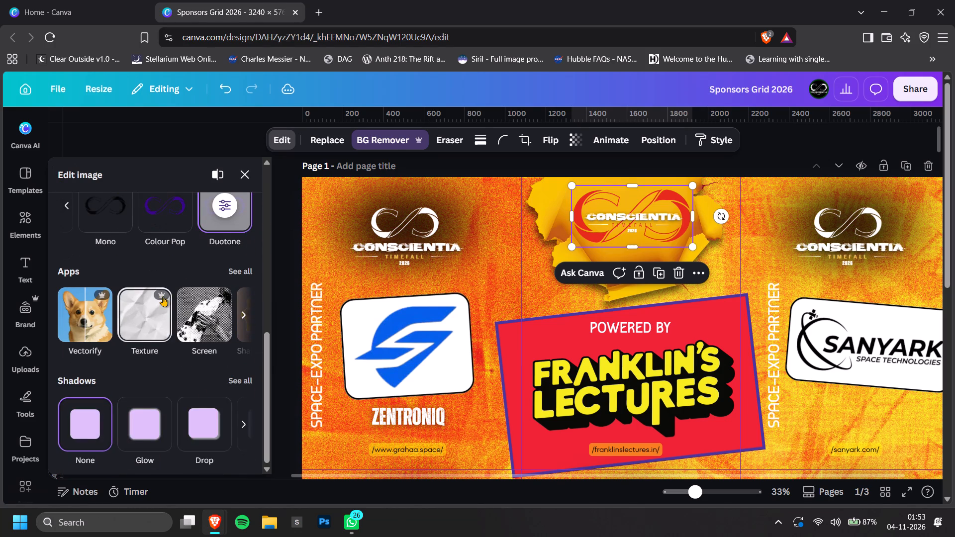
pyautogui.click(166, 438)
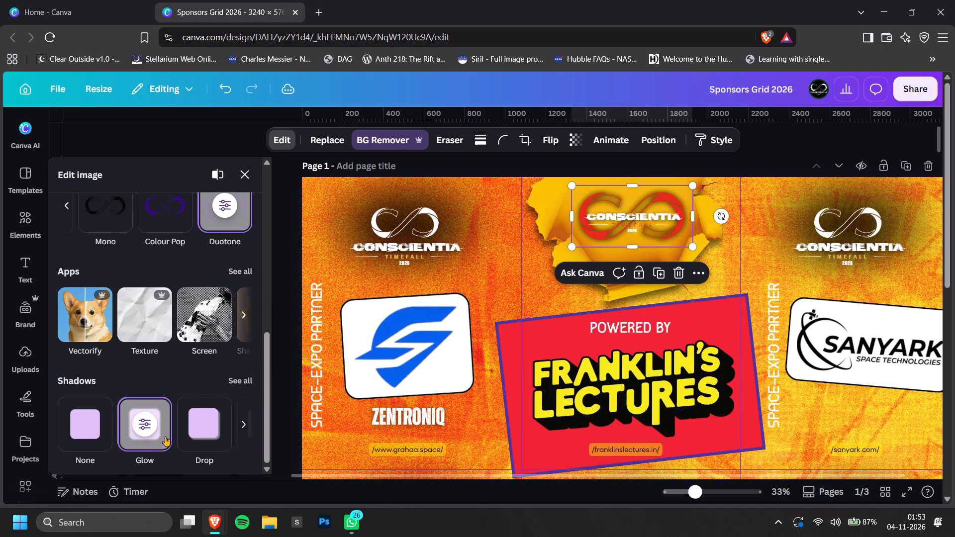
pyautogui.click(155, 430)
pyautogui.click(244, 309)
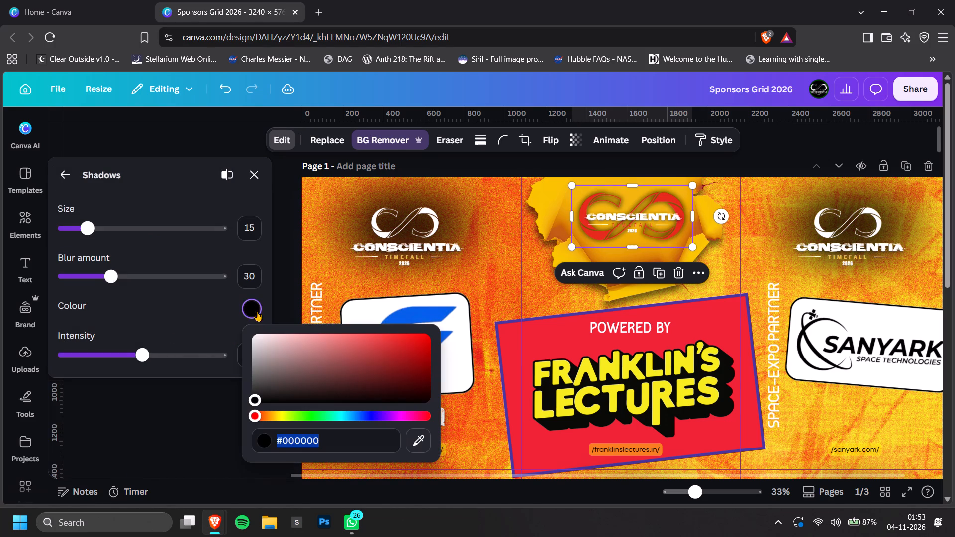
pyautogui.moveTo(256, 335); pyautogui.dragTo(201, 314)
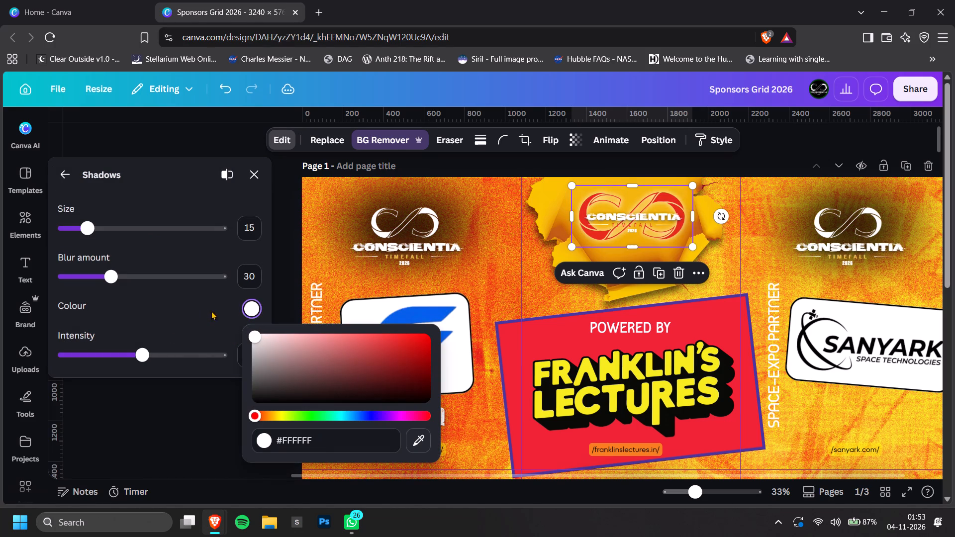
# Change the Glow shadow colour of the top-centre logo's infinity symbol to yellow #FFD10D.
pyautogui.moveTo(277, 417); pyautogui.dragTo(271, 415)
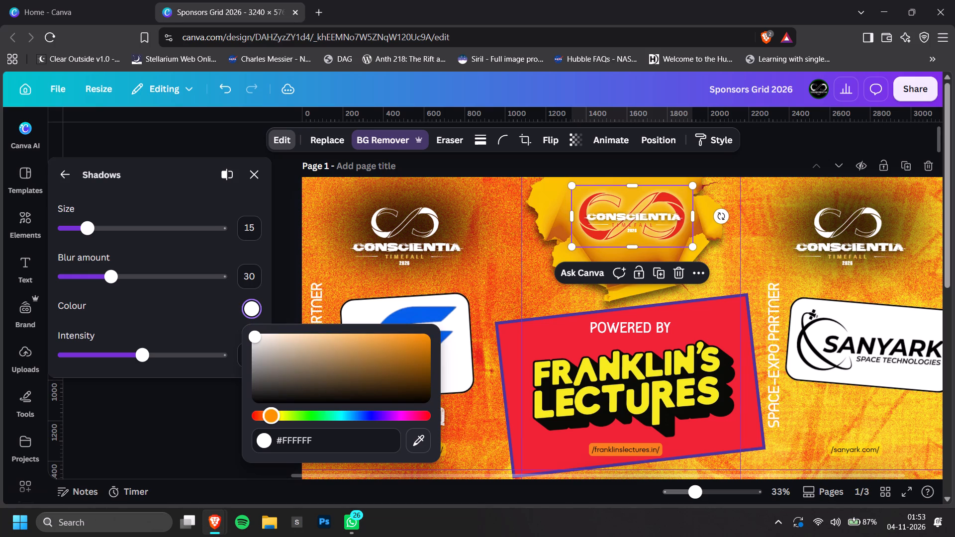
pyautogui.moveTo(271, 415); pyautogui.dragTo(272, 415)
pyautogui.moveTo(392, 338); pyautogui.dragTo(428, 316)
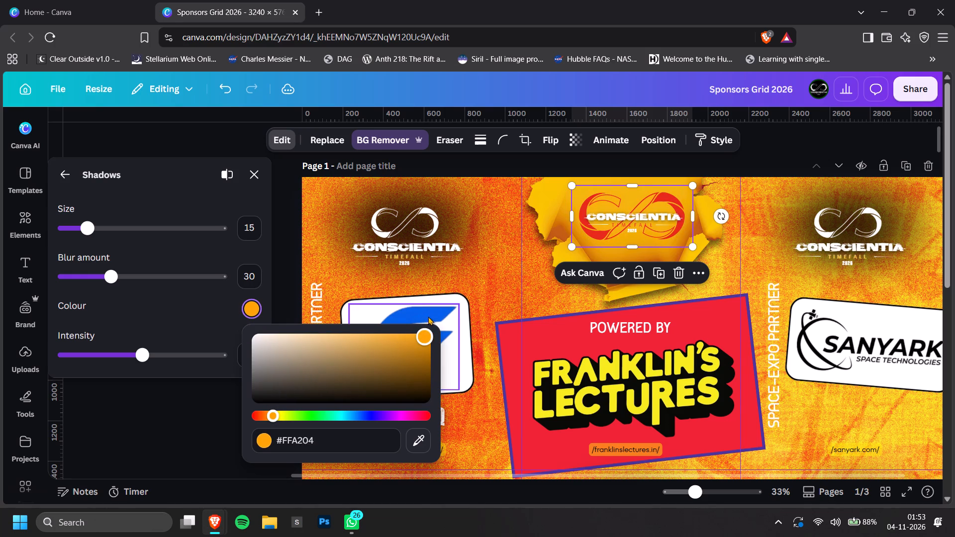
pyautogui.moveTo(428, 316); pyautogui.dragTo(422, 319)
pyautogui.click(274, 414)
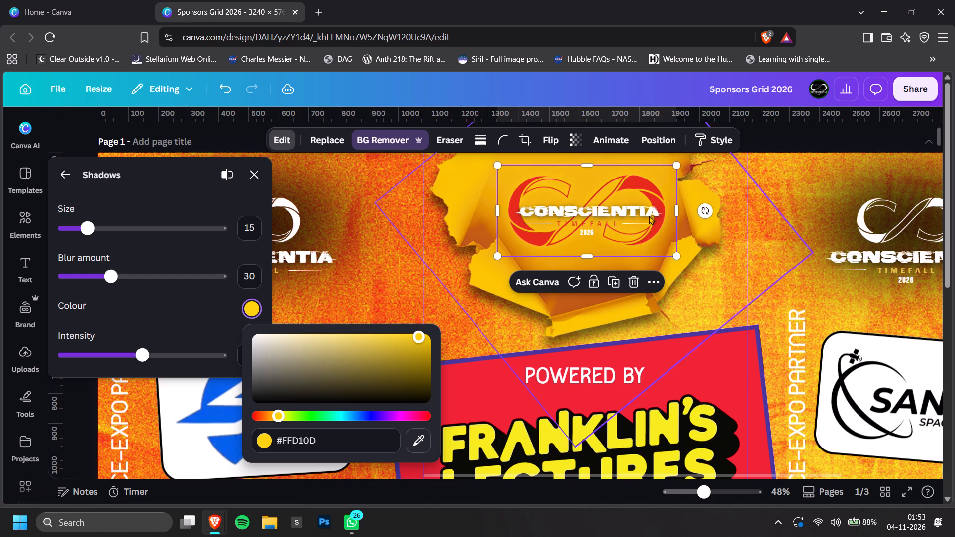
# Increase the infinity symbol's Glow shadow size to 31.
pyautogui.moveTo(103, 230); pyautogui.dragTo(112, 228)
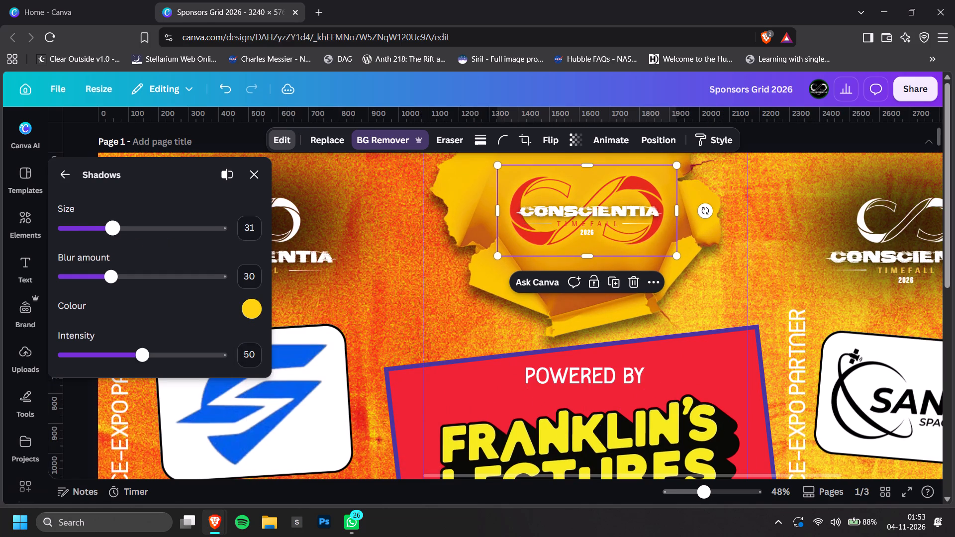
pyautogui.moveTo(112, 228); pyautogui.dragTo(112, 228)
# Enlarge the top-centre logo's infinity symbol to about 623 × 316 px.
pyautogui.click(499, 256)
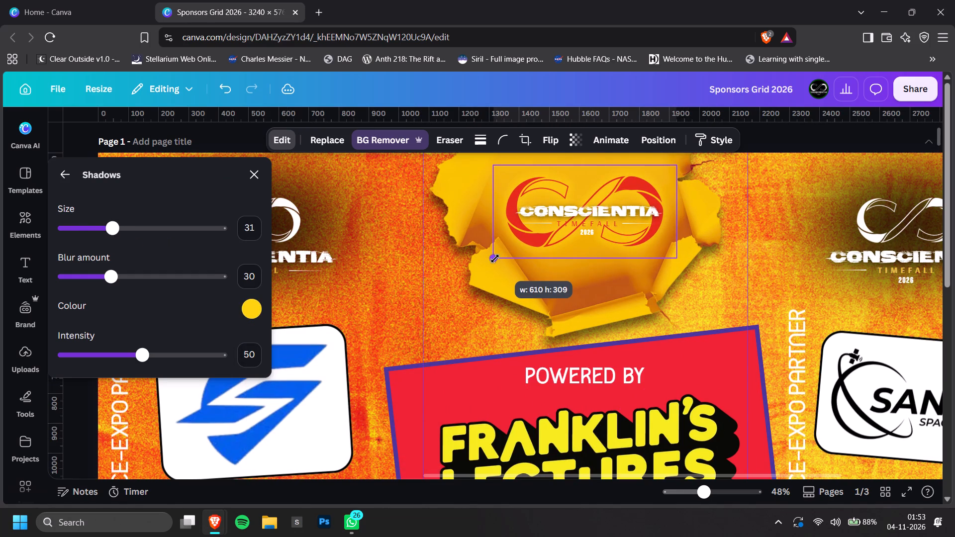
pyautogui.moveTo(675, 253); pyautogui.dragTo(679, 258)
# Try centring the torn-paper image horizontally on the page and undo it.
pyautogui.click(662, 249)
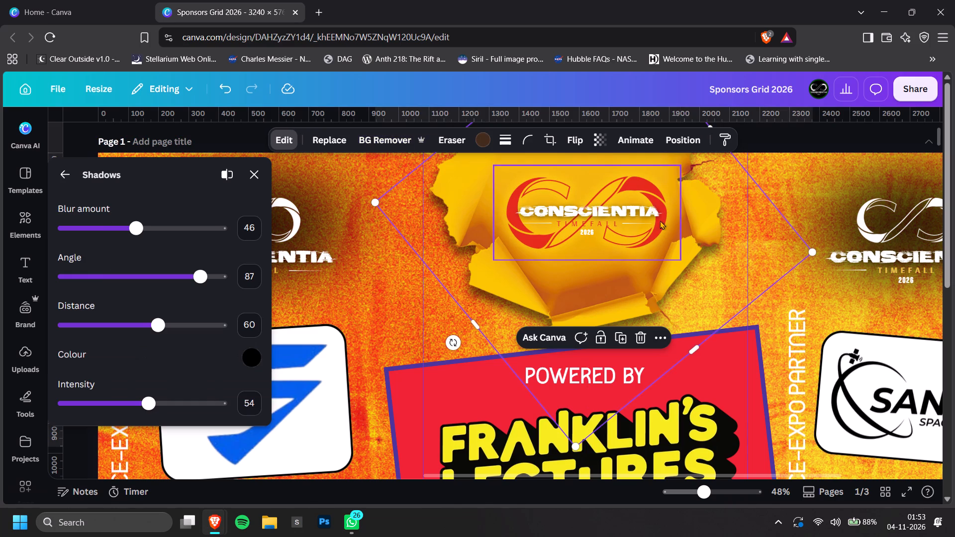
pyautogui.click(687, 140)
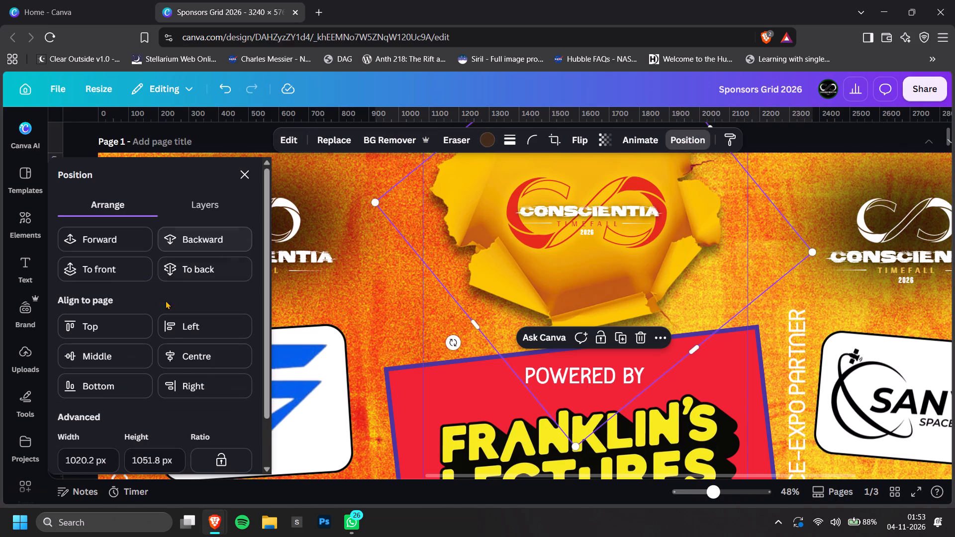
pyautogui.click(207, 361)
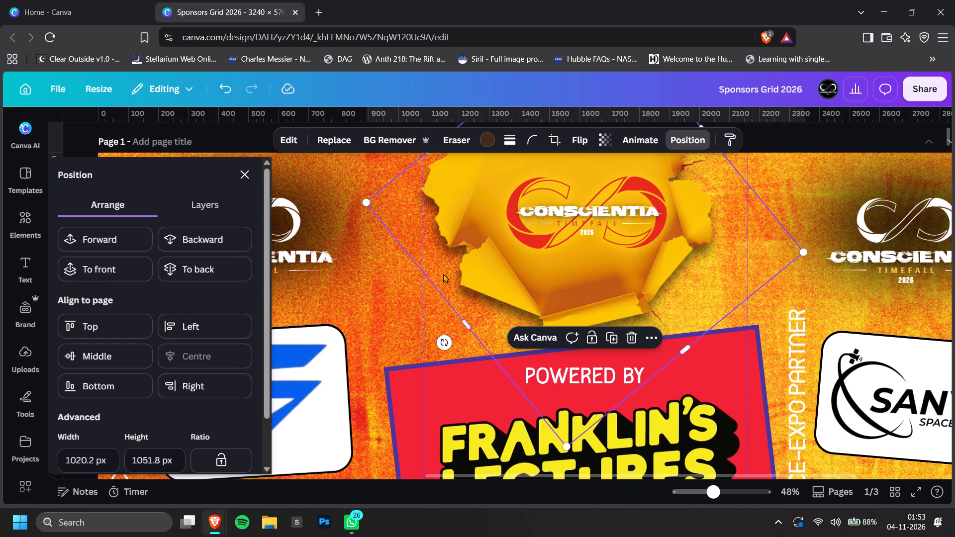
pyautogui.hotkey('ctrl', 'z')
# Centre the top-centre logo's infinity symbol and its CONSCIENTIA, 2026 and TIMEFALL texts horizontally on the page.
pyautogui.click(521, 227)
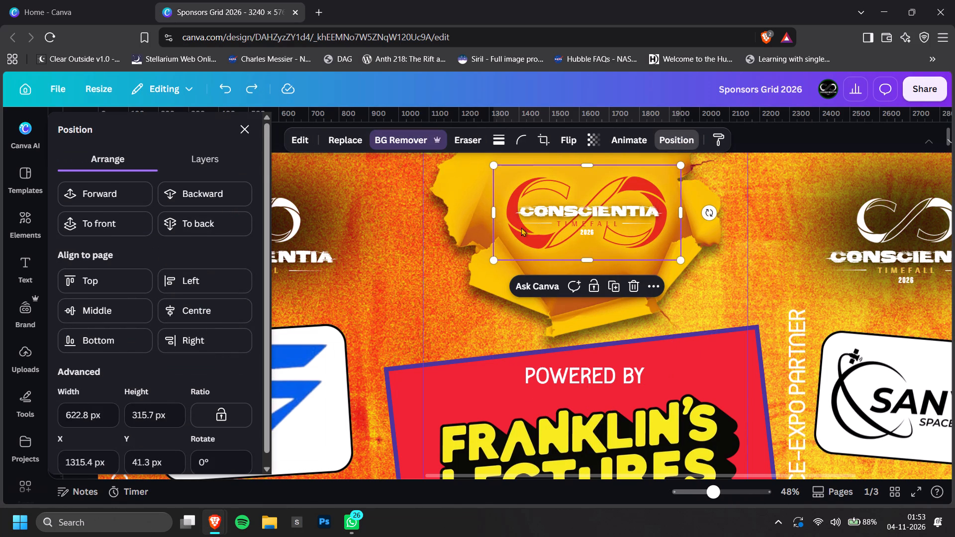
pyautogui.click(208, 307)
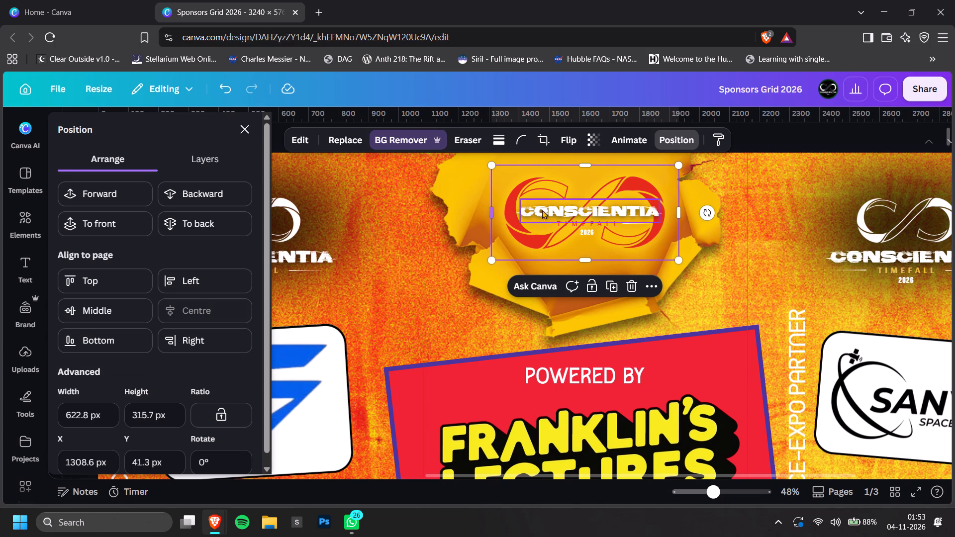
pyautogui.click(566, 211)
pyautogui.click(178, 357)
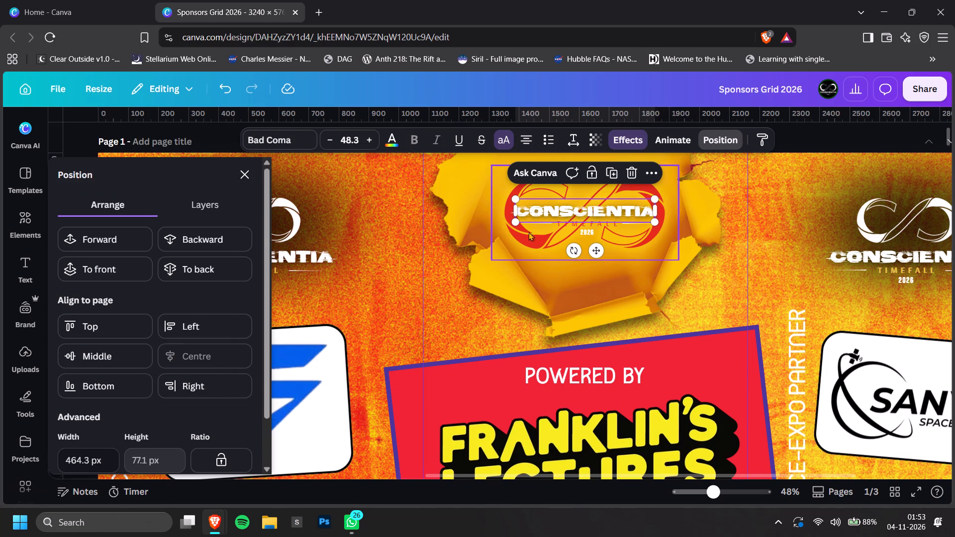
pyautogui.click(588, 235)
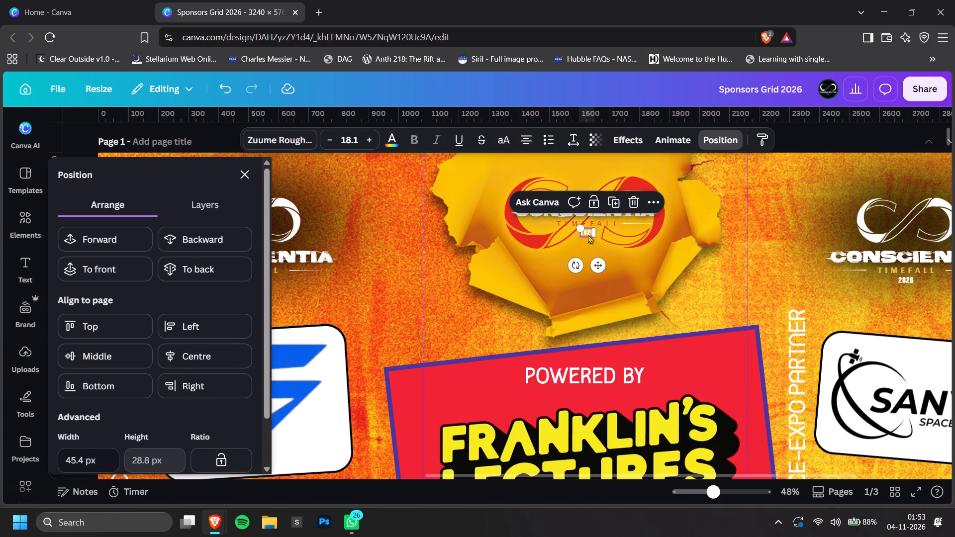
pyautogui.click(230, 362)
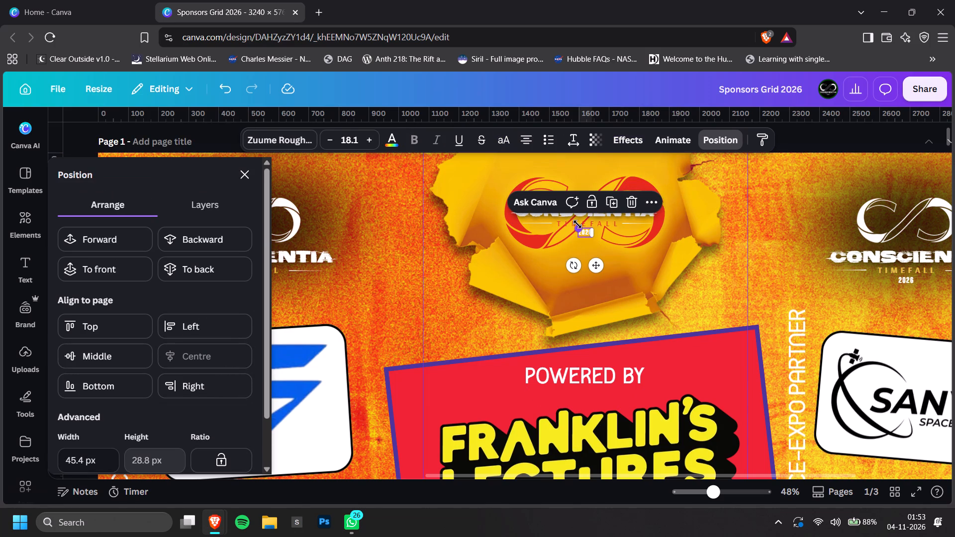
pyautogui.click(570, 225)
pyautogui.click(237, 350)
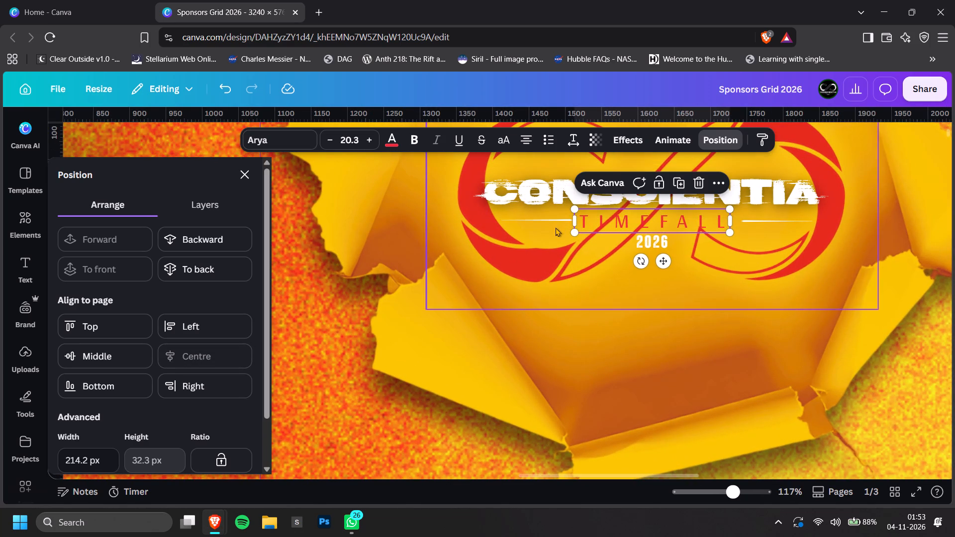
# Find the two tapered white lines flanking TIMEFALL in the layer list and group them.
pyautogui.hotkey('alt', '1')
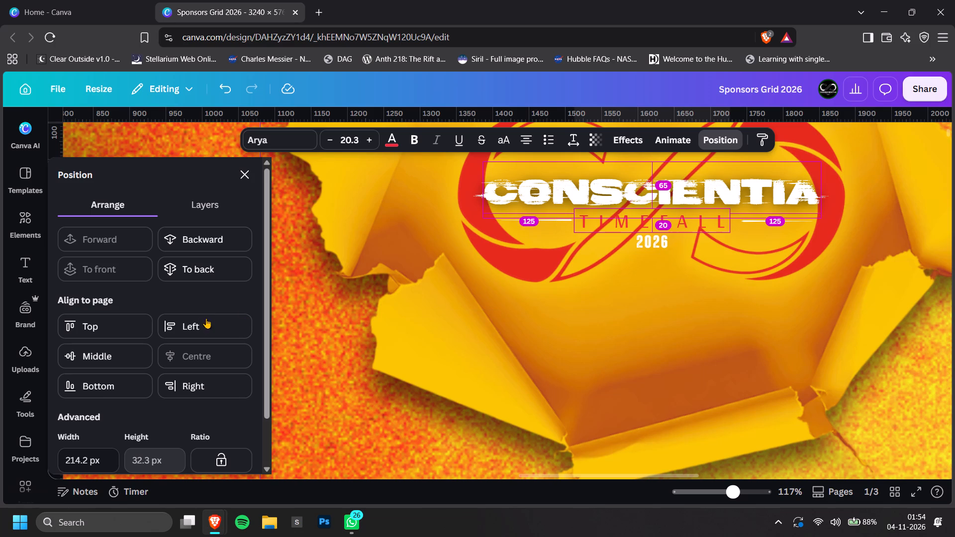
pyautogui.hotkey('alt', '1')
pyautogui.hotkey('alt', '1')
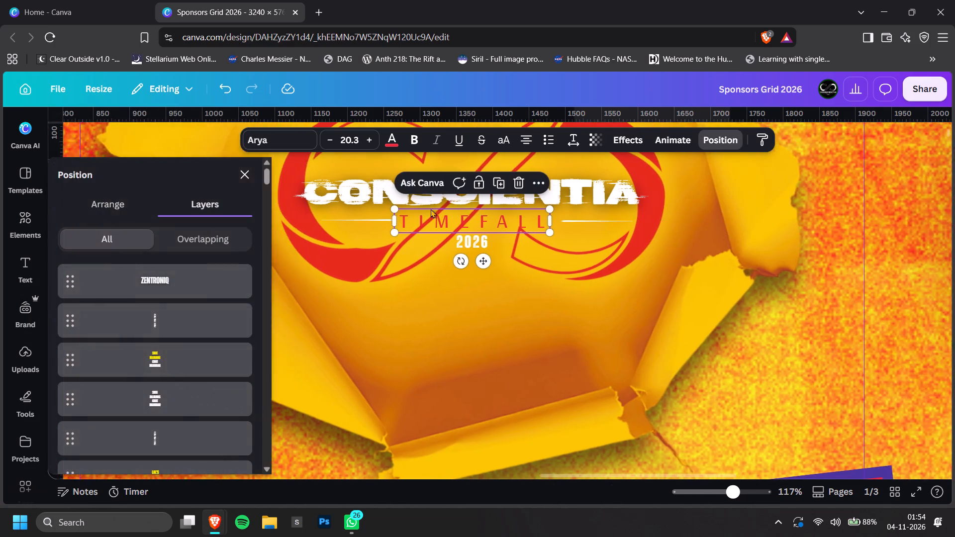
pyautogui.click(431, 209)
pyautogui.click(527, 205)
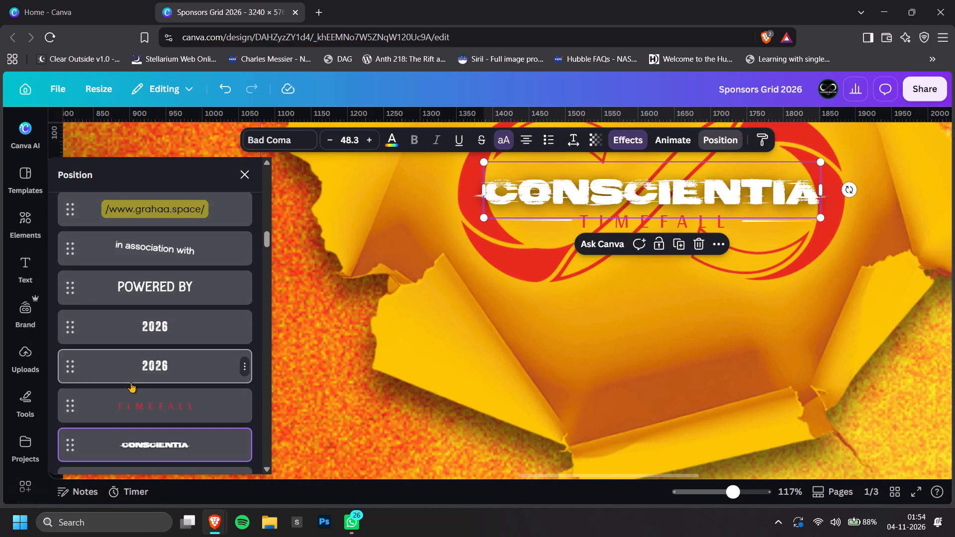
pyautogui.scroll(-1, 131, 382)
pyautogui.scroll(-1, 147, 344)
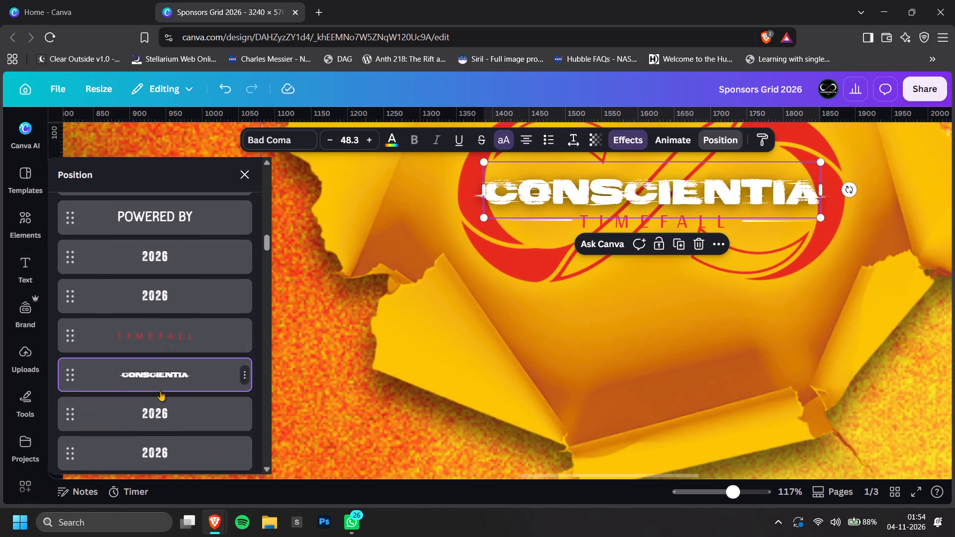
pyautogui.click(152, 414)
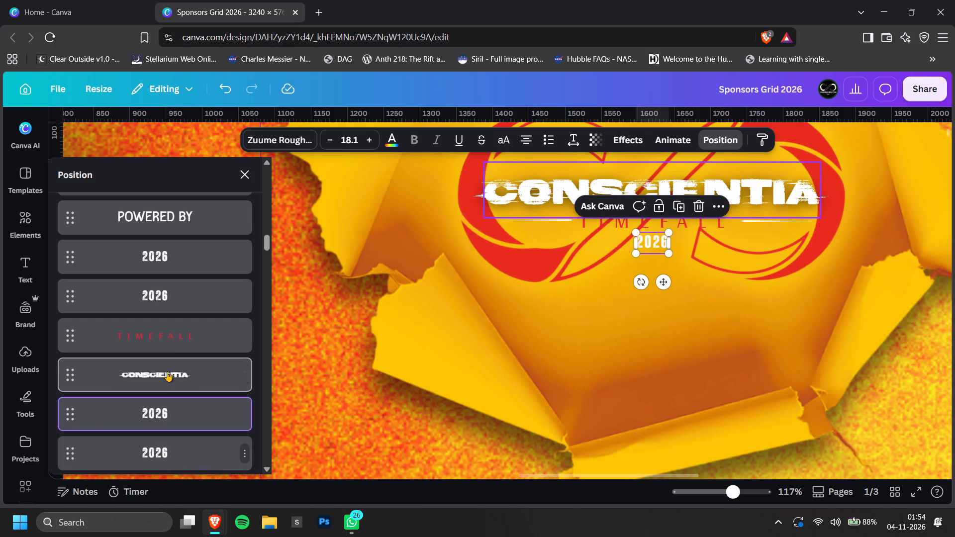
pyautogui.scroll(2, 175, 336)
pyautogui.scroll(-3, 175, 336)
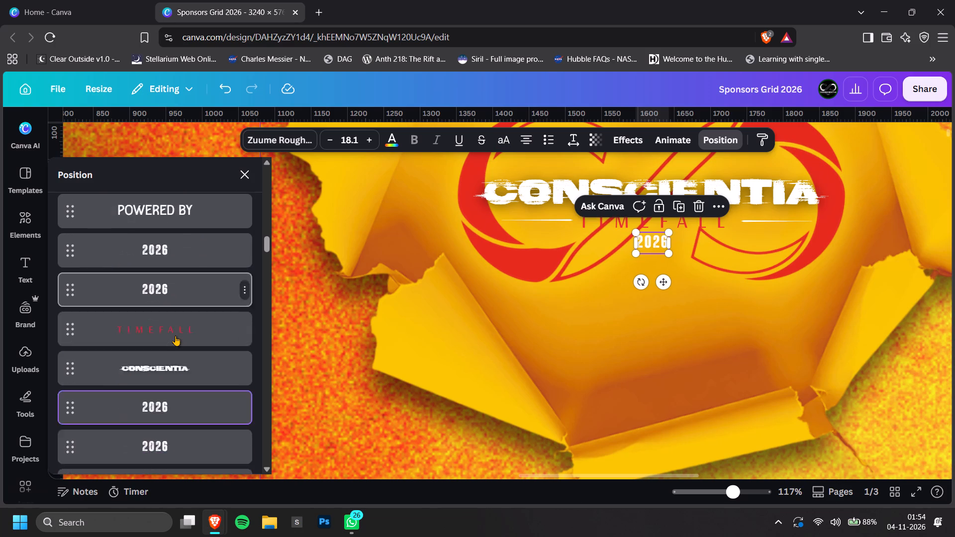
pyautogui.scroll(-5, 175, 336)
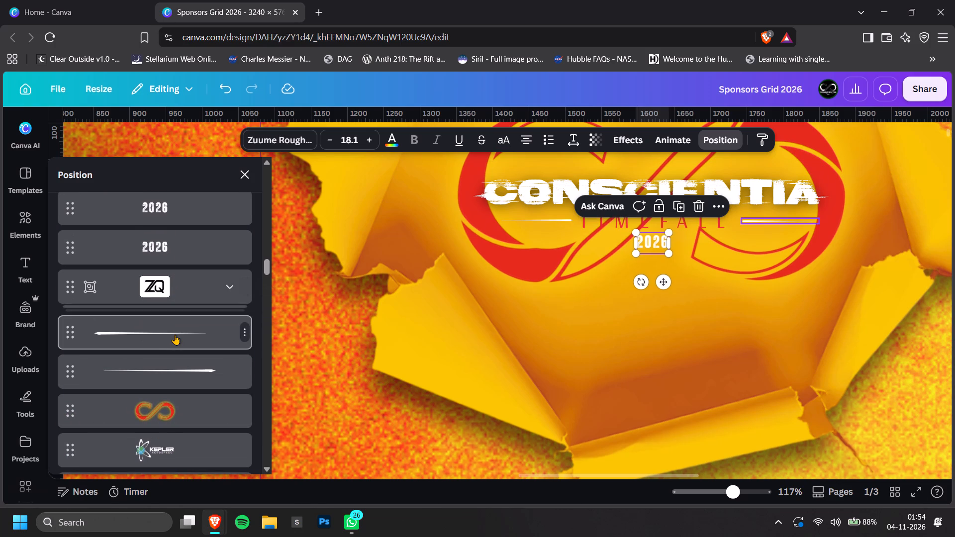
pyautogui.click(175, 335)
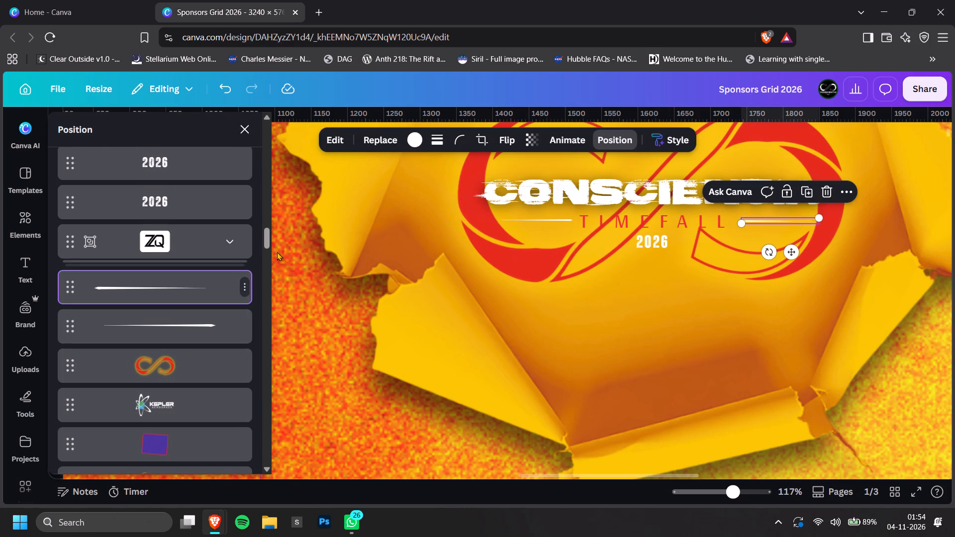
pyautogui.keyDown('shift'); pyautogui.click(187, 317); pyautogui.keyUp('shift')
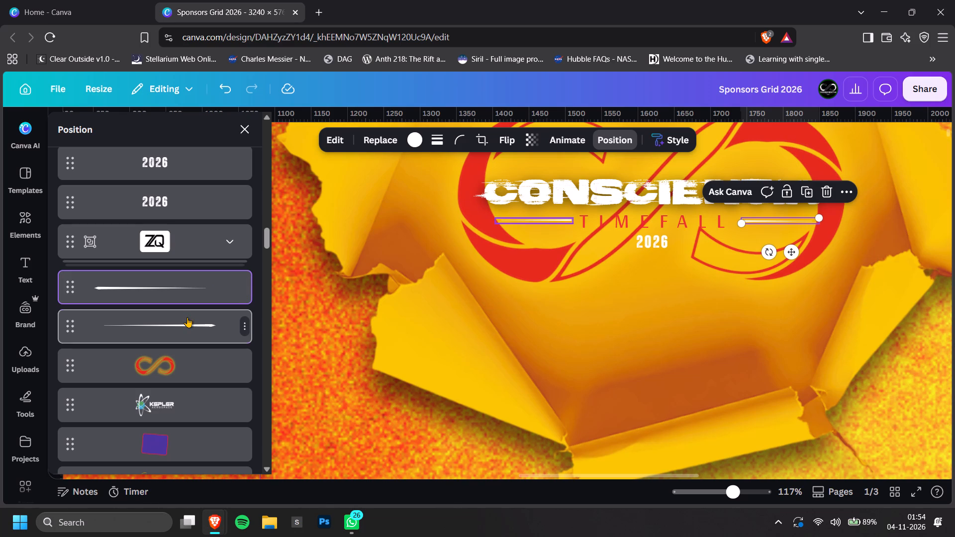
pyautogui.click(630, 188)
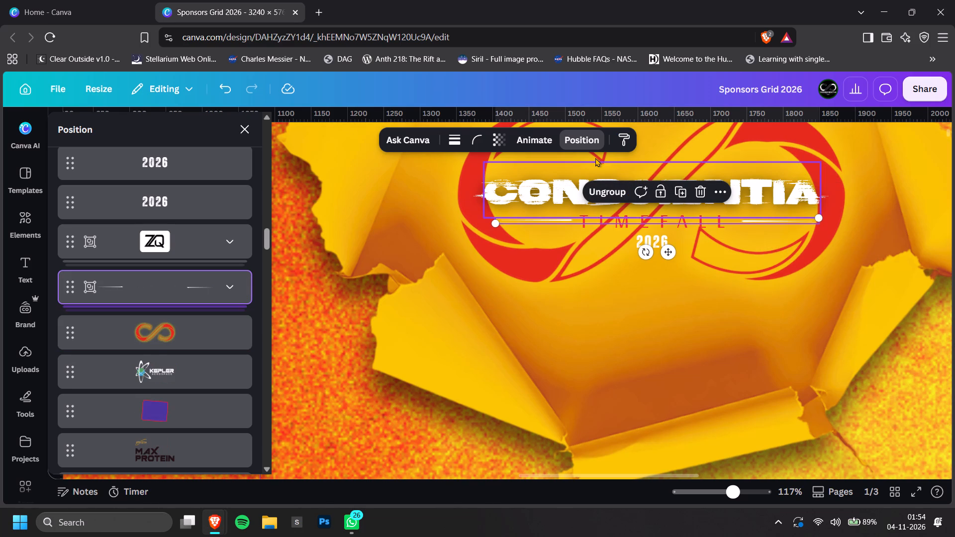
# Centre the grouped white lines horizontally on the page.
pyautogui.click(728, 189)
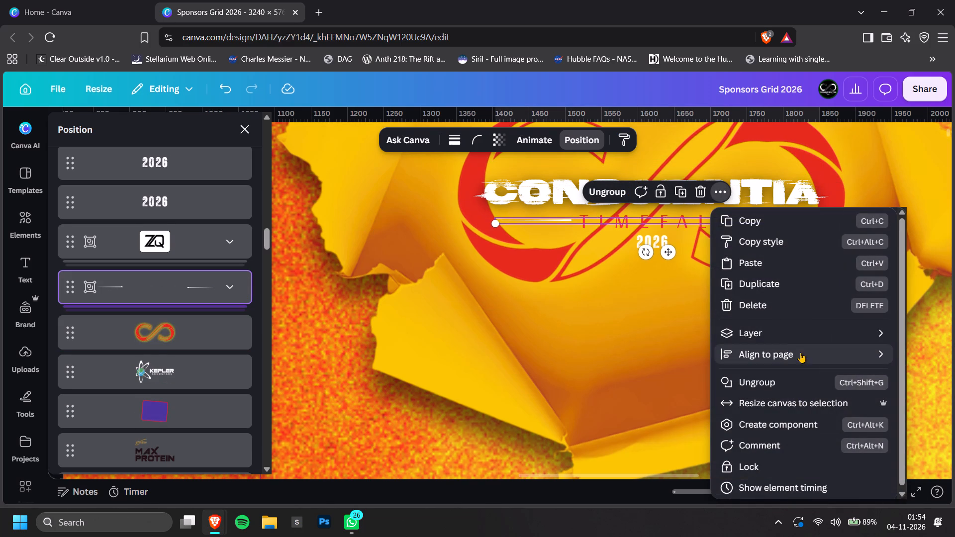
pyautogui.click(706, 378)
pyautogui.click(681, 294)
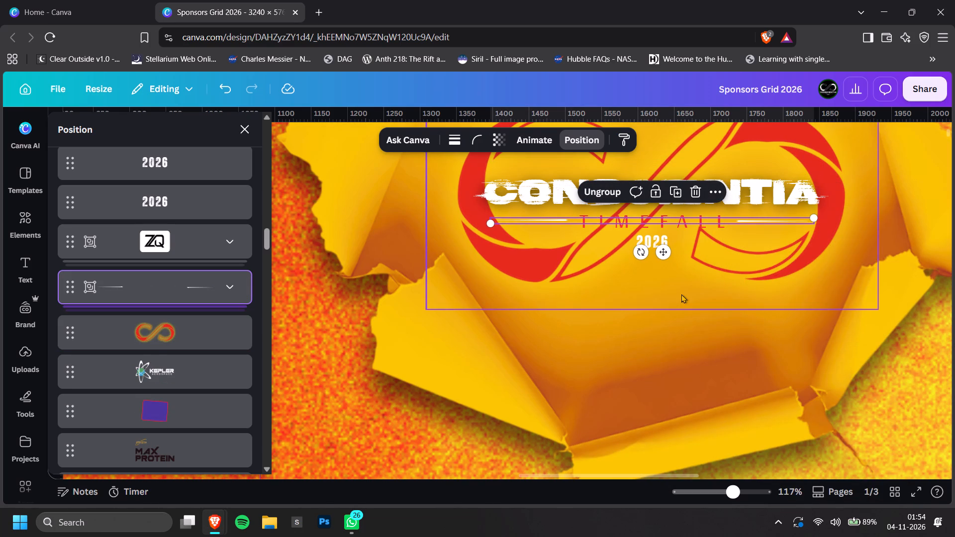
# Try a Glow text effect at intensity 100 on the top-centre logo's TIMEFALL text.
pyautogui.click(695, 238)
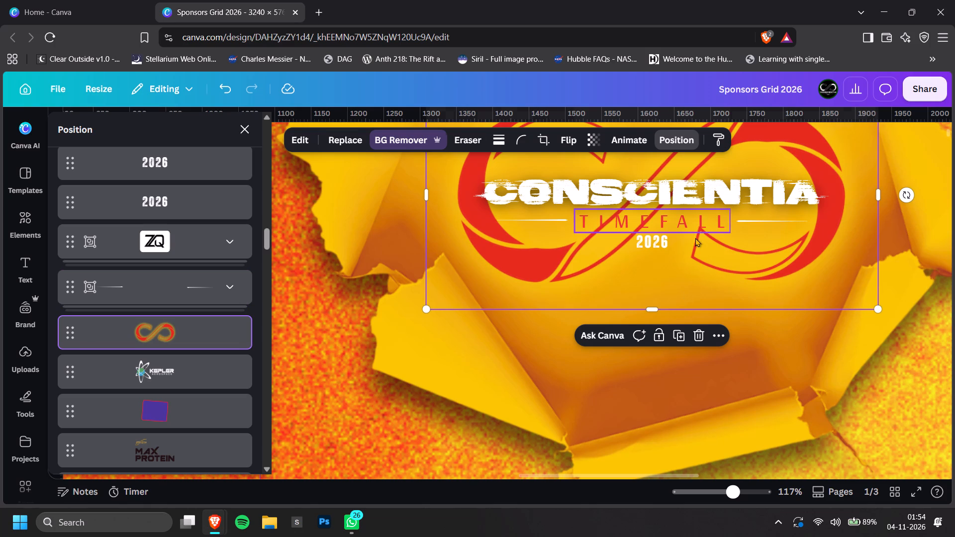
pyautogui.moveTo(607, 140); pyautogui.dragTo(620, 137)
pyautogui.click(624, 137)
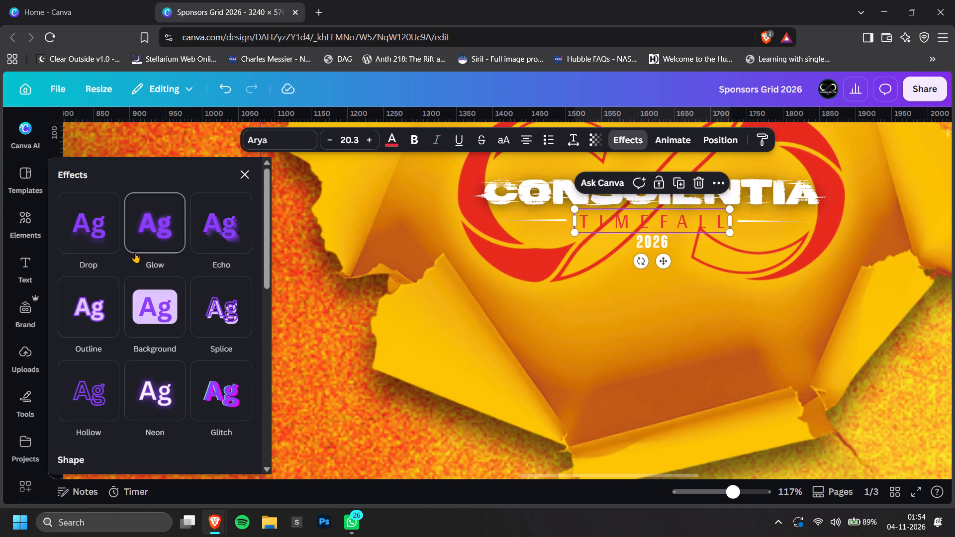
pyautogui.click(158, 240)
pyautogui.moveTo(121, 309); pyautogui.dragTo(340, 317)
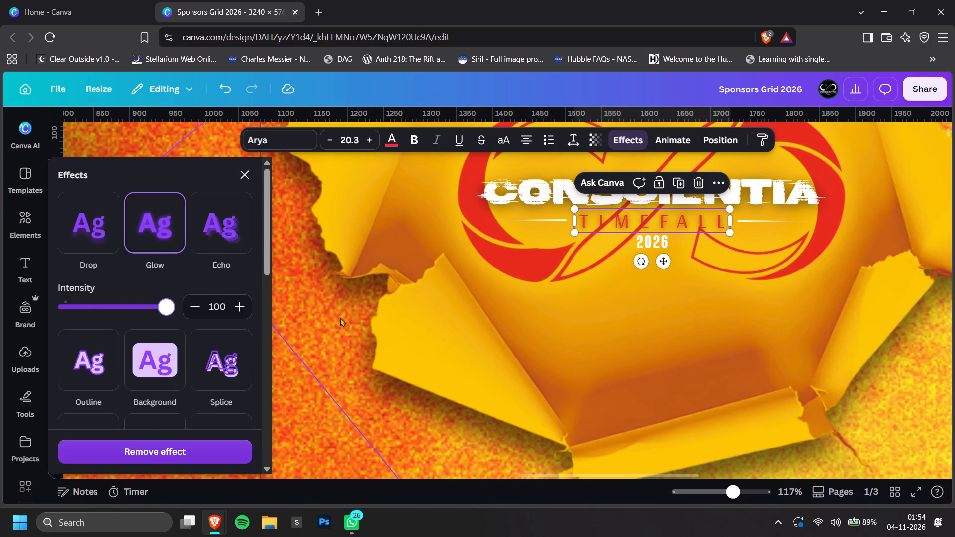
# Apply an Outline effect to the TIMEFALL text with the yellow #FFC924 as its colour.
pyautogui.click(103, 392)
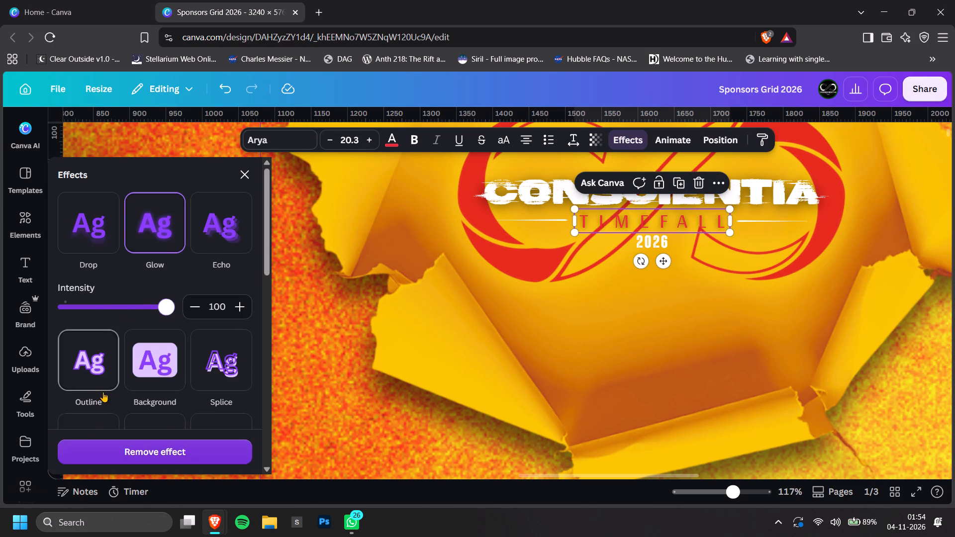
pyautogui.click(248, 424)
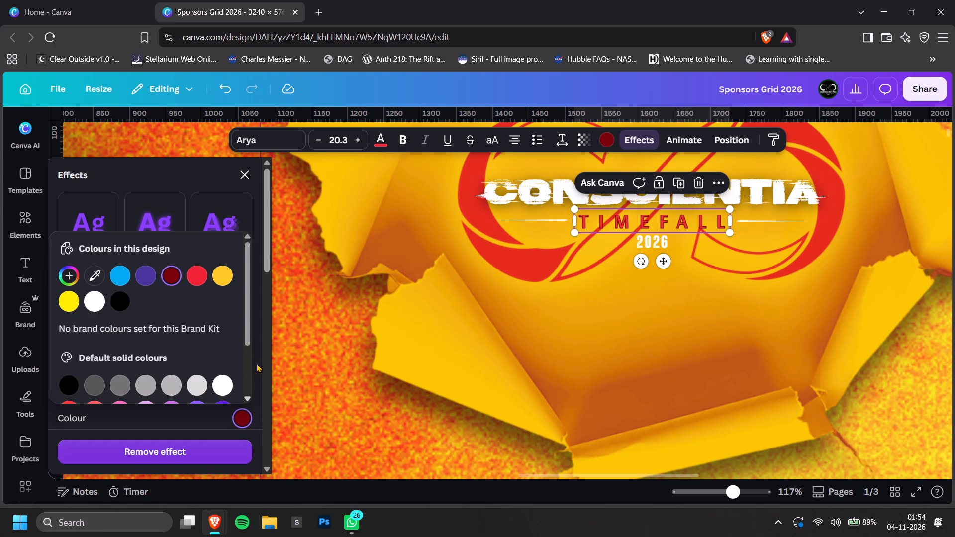
pyautogui.click(225, 288)
pyautogui.click(225, 282)
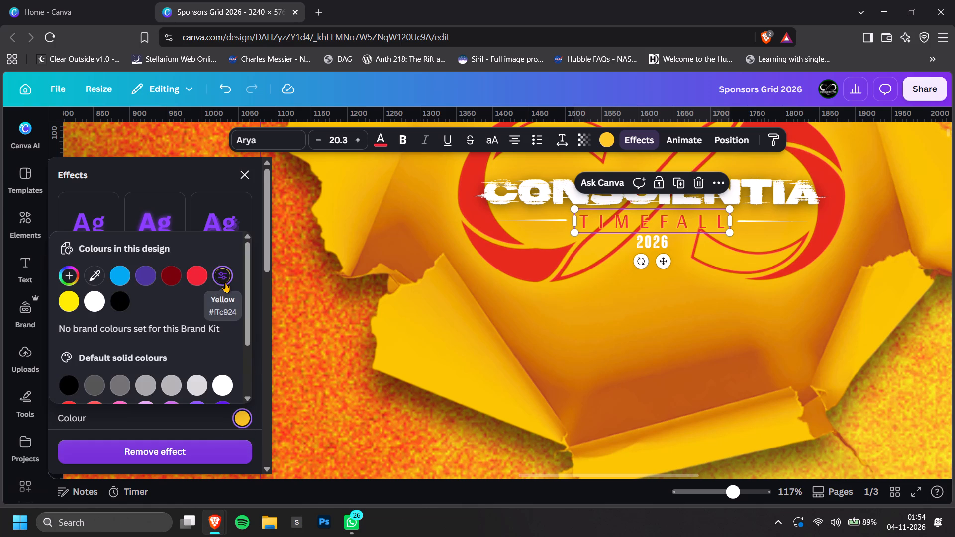
pyautogui.click(445, 412)
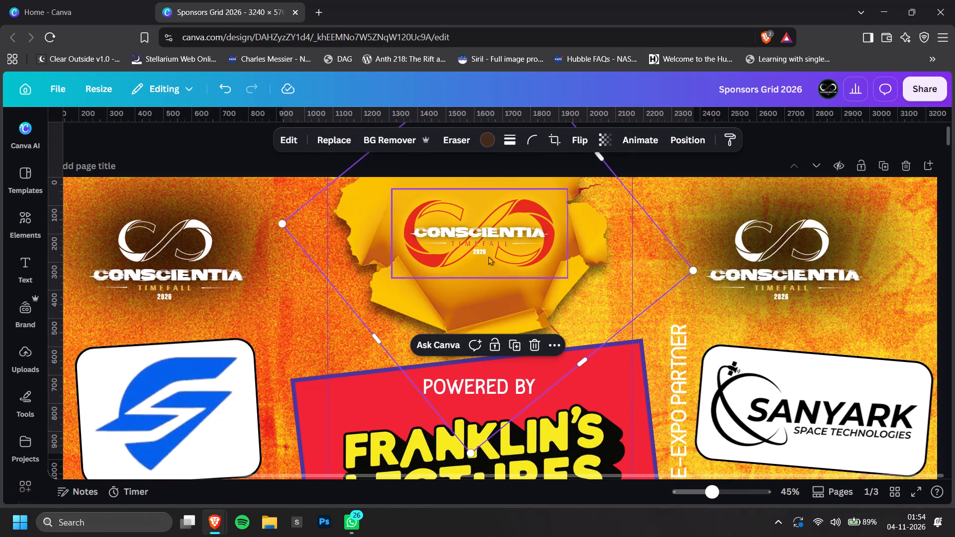
# Enlarge the CONSCIENTIA text on the torn-paper image to size 51.3 and widen its box to about 502 px so it fits one line.
pyautogui.click(498, 236)
pyautogui.click(507, 233)
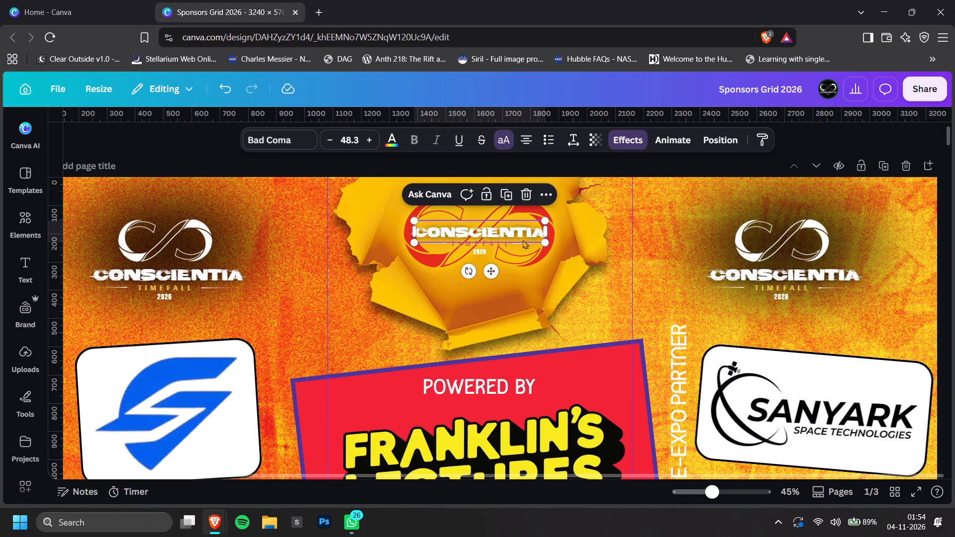
pyautogui.click(382, 143)
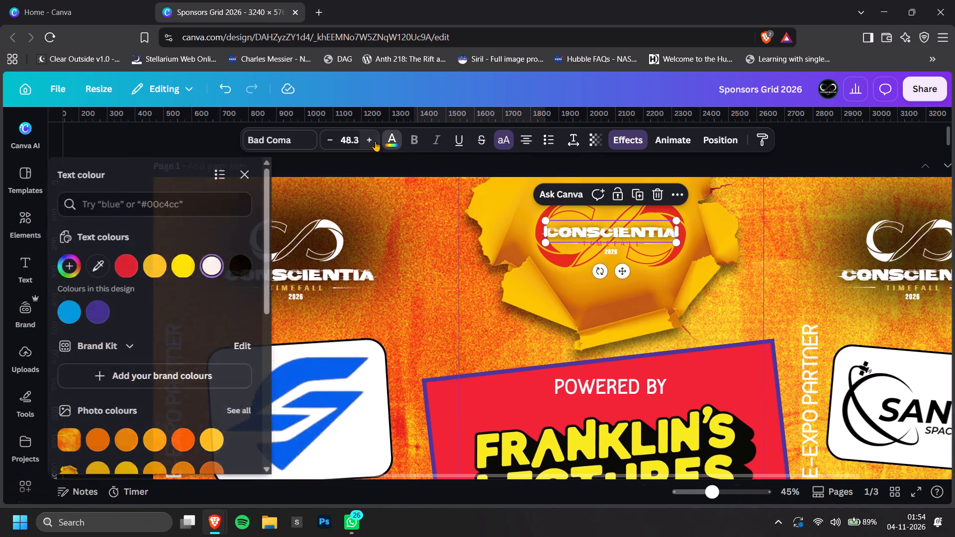
pyautogui.click(375, 141)
pyautogui.click(375, 141)
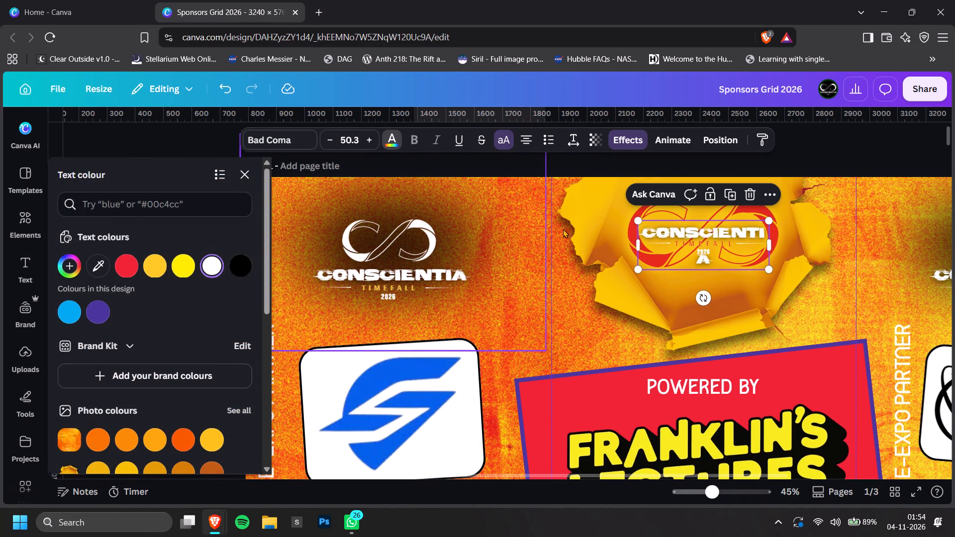
pyautogui.click(377, 139)
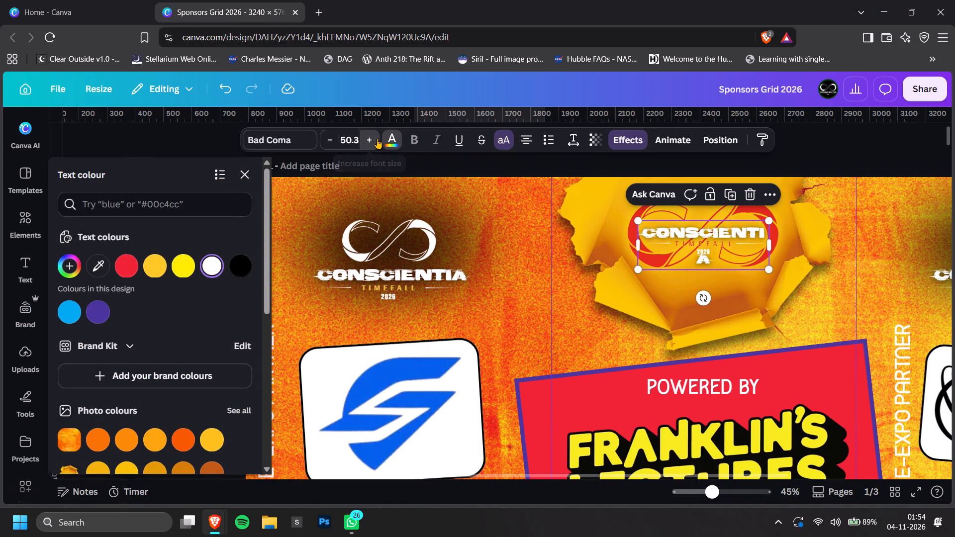
pyautogui.moveTo(636, 238); pyautogui.dragTo(629, 235)
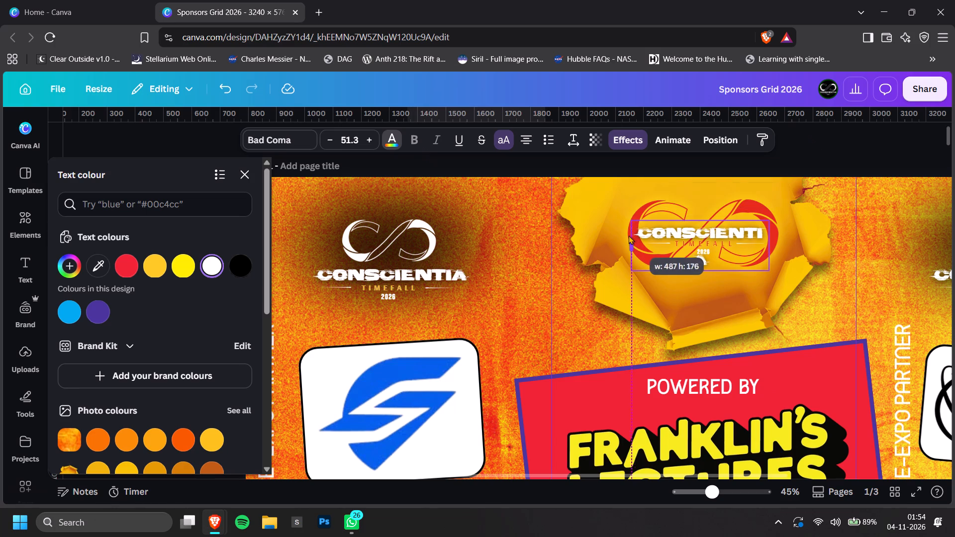
pyautogui.moveTo(629, 235); pyautogui.dragTo(626, 236)
# Centre the enlarged CONSCIENTIA text horizontally on the page.
pyautogui.click(712, 145)
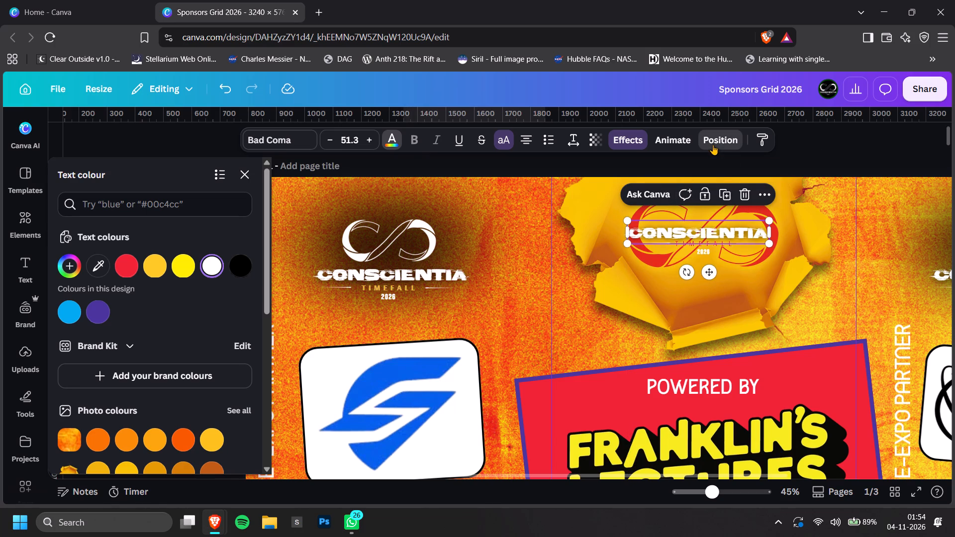
pyautogui.scroll(5, 144, 207)
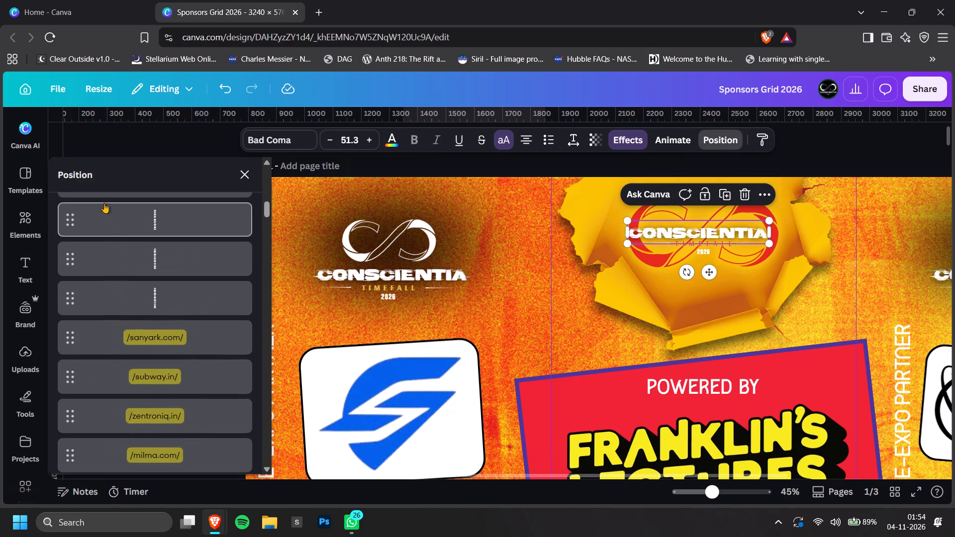
pyautogui.scroll(4, 118, 232)
pyautogui.scroll(4, 115, 192)
pyautogui.click(100, 208)
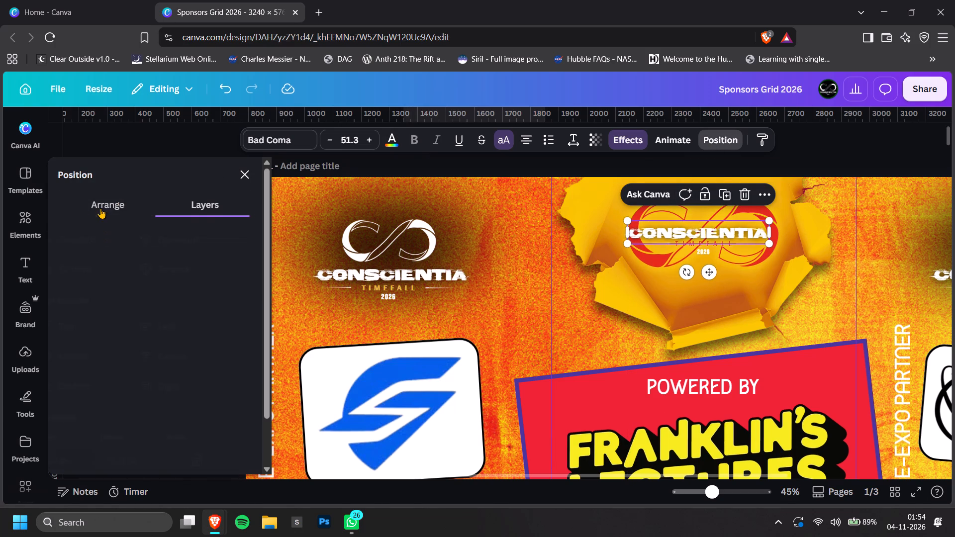
pyautogui.click(209, 362)
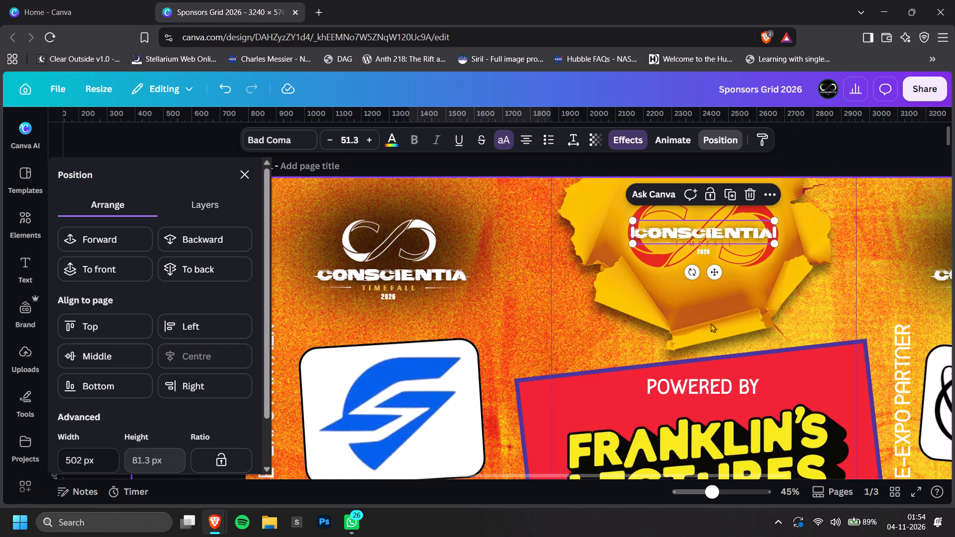
pyautogui.doubleClick(887, 262)
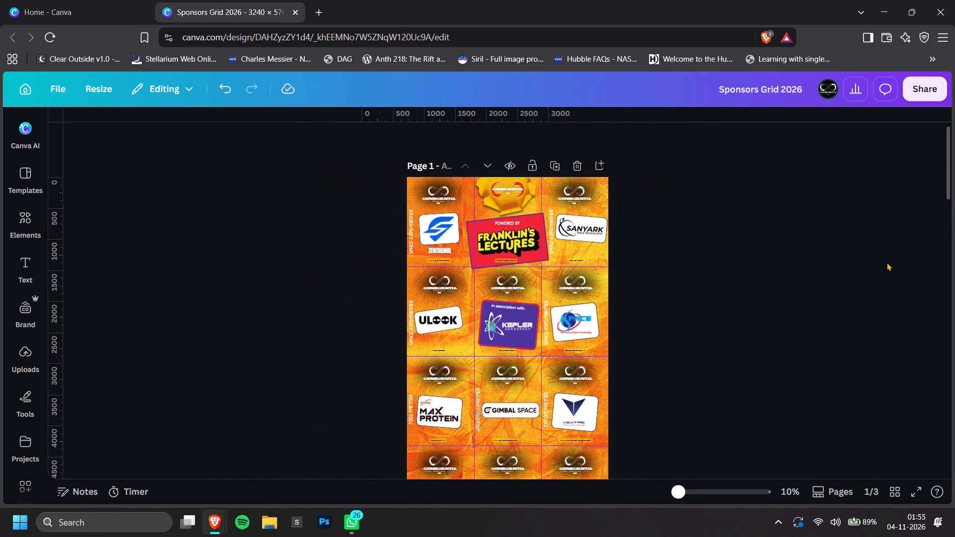
# Apply the Peppermint duotone filter to the infinity logo image on the torn paper.
pyautogui.scroll(-1, 887, 262)
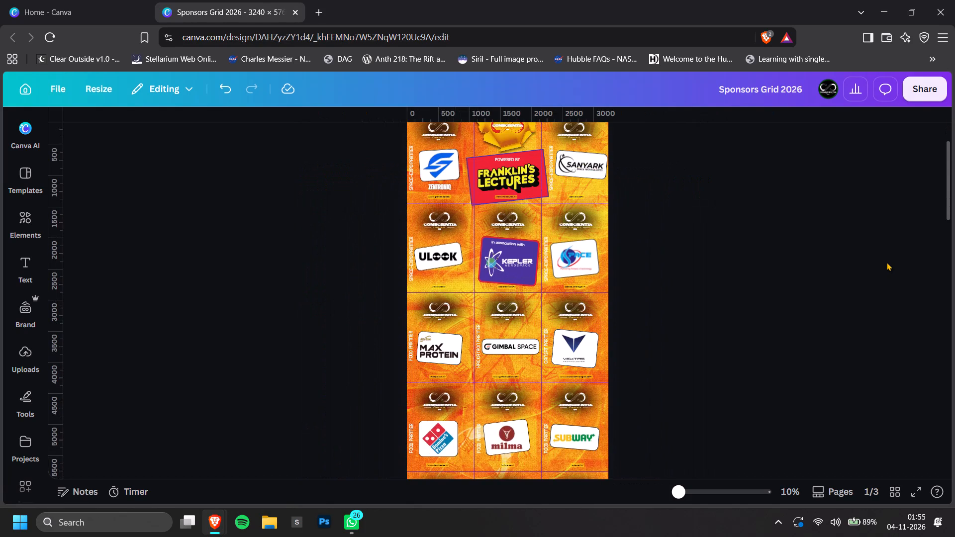
pyautogui.scroll(1, 887, 262)
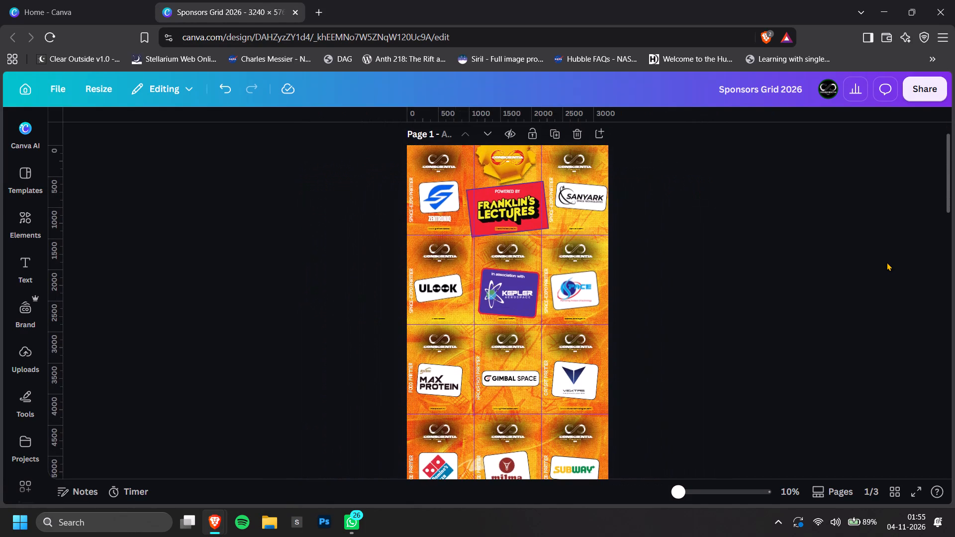
pyautogui.scroll(4, 887, 262)
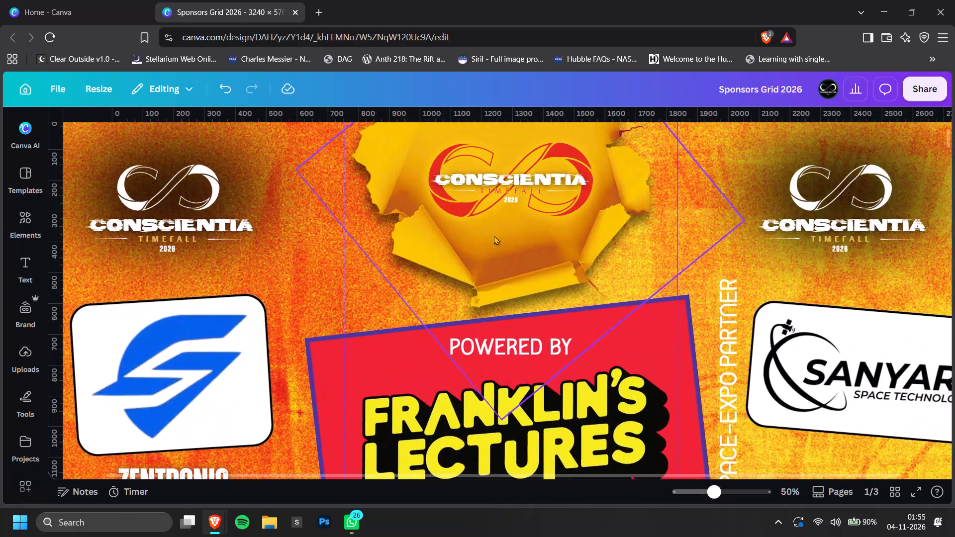
pyautogui.click(567, 214)
pyautogui.click(302, 141)
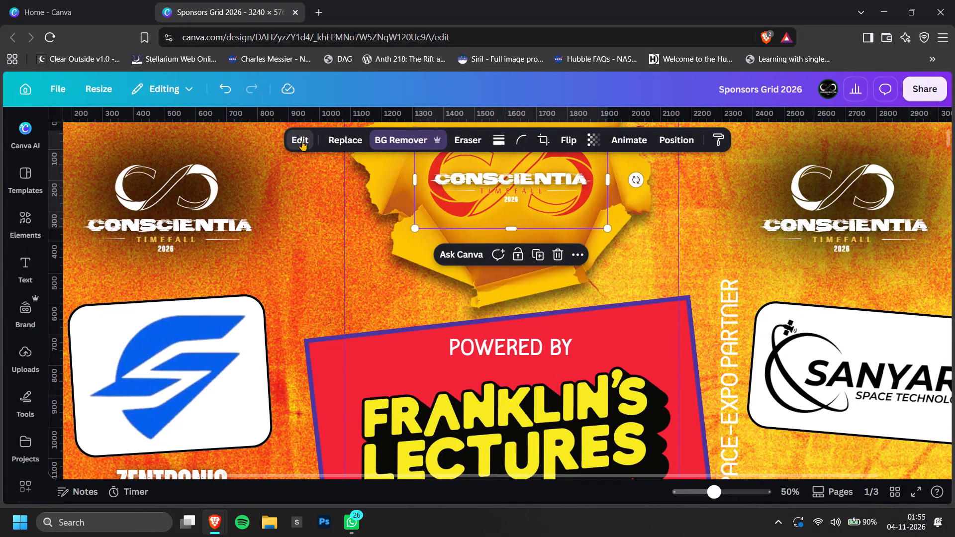
pyautogui.scroll(-1, 145, 355)
pyautogui.click(227, 420)
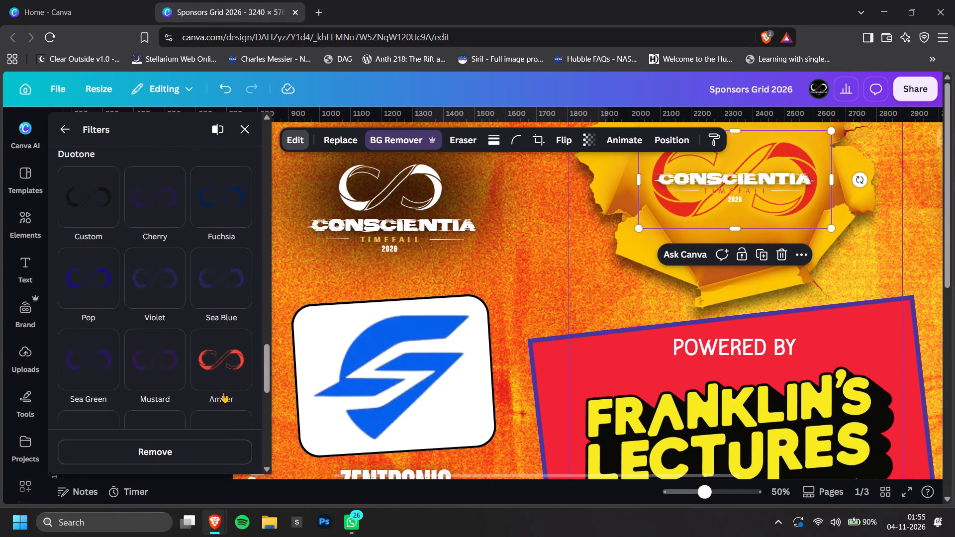
pyautogui.scroll(-1, 223, 392)
pyautogui.click(220, 323)
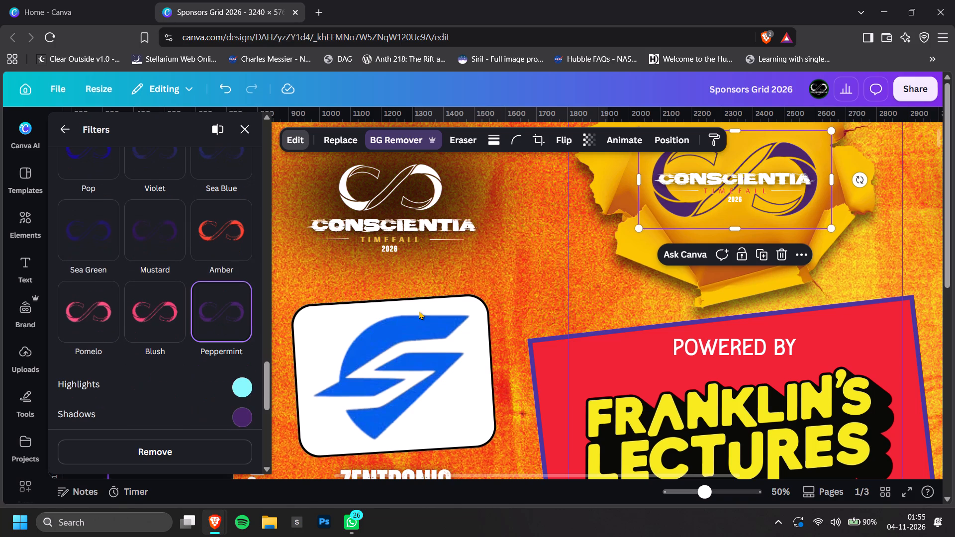
# Change the duotone's Shadows colour to the deeper purple #4B1380.
pyautogui.scroll(1, 419, 311)
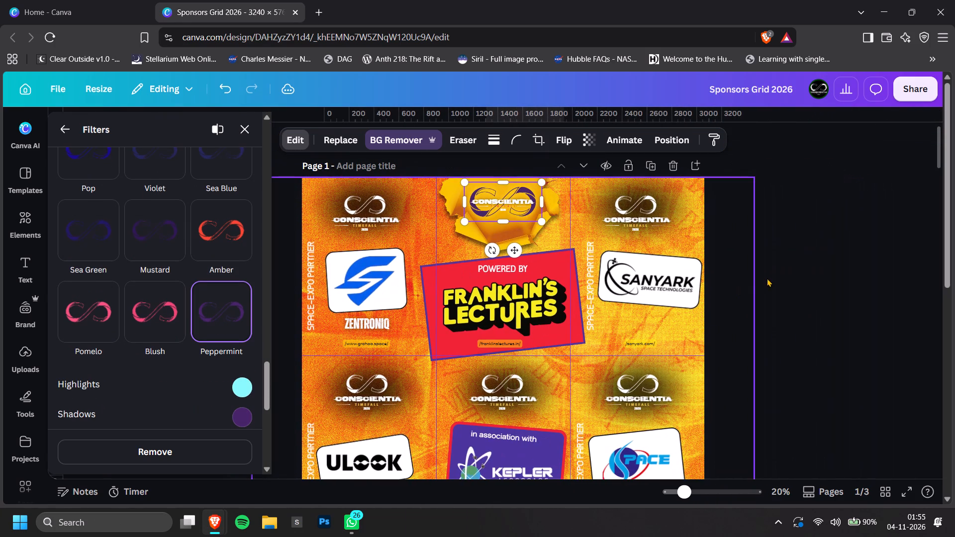
pyautogui.click(239, 412)
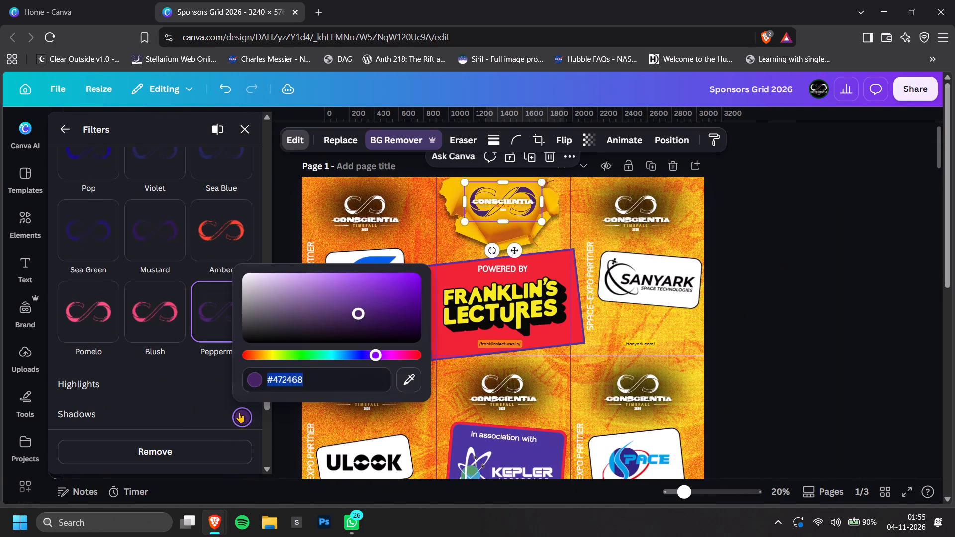
pyautogui.moveTo(378, 307); pyautogui.dragTo(382, 306)
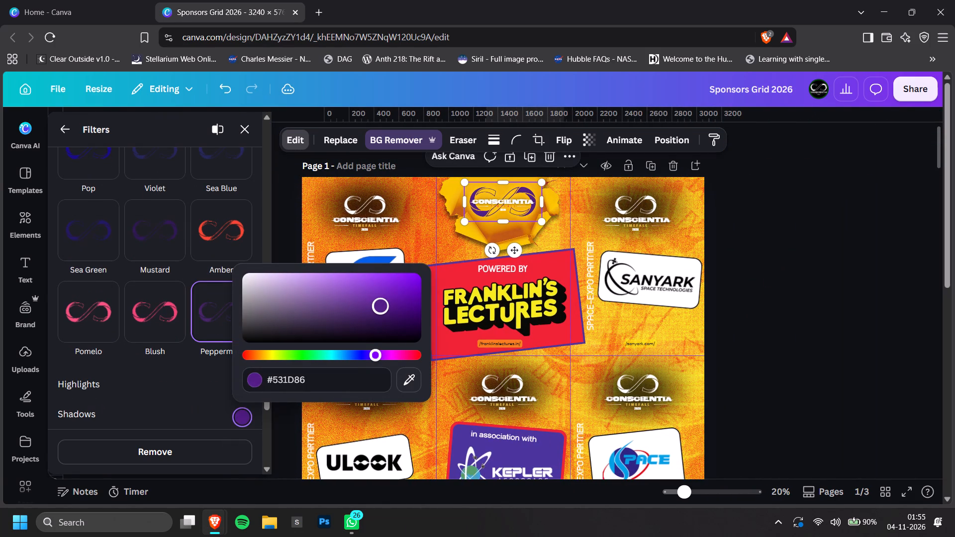
pyautogui.moveTo(382, 306); pyautogui.dragTo(396, 308)
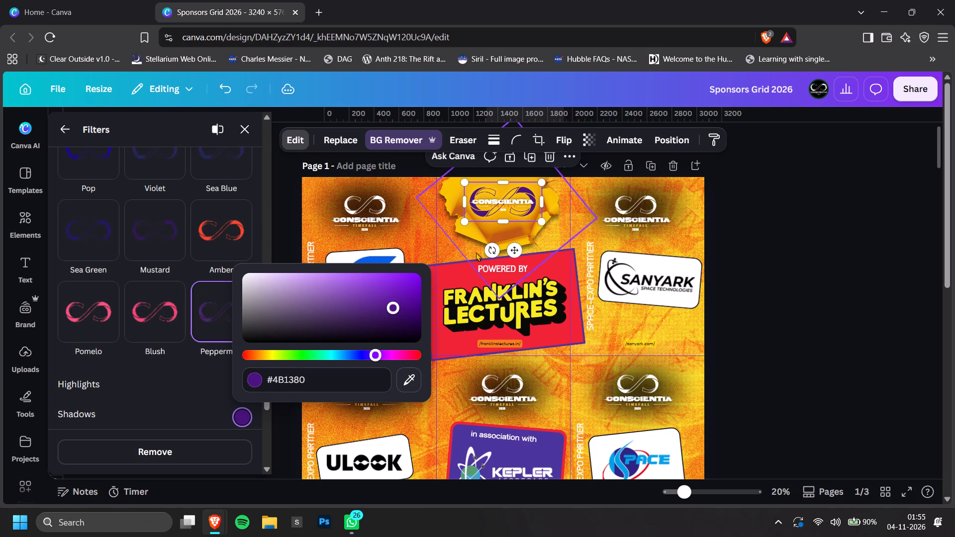
pyautogui.scroll(1, 477, 251)
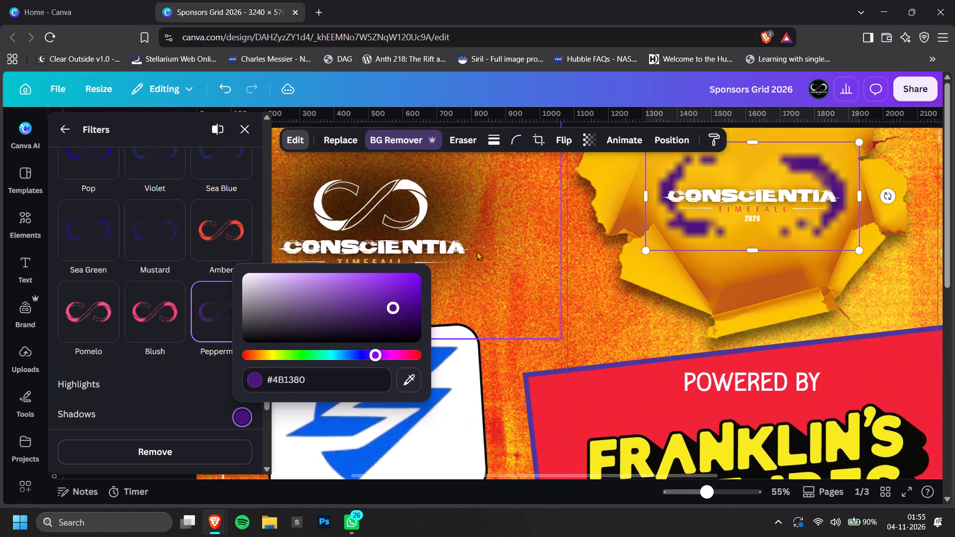
pyautogui.scroll(1, 477, 251)
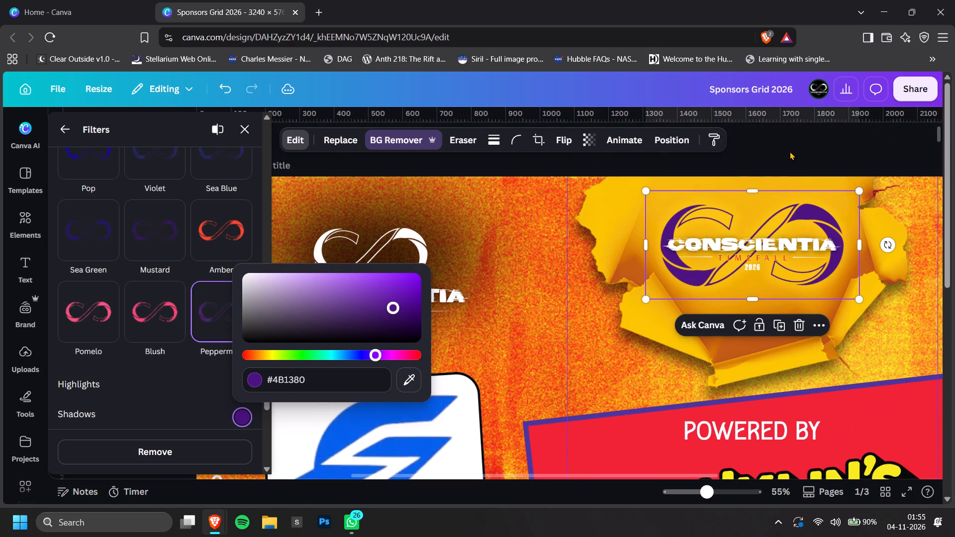
pyautogui.click(790, 151)
pyautogui.click(790, 151)
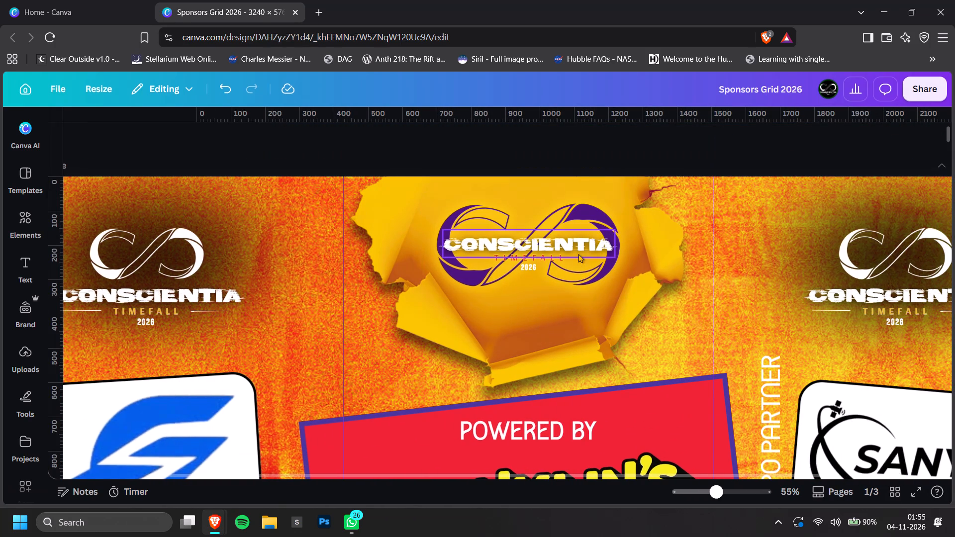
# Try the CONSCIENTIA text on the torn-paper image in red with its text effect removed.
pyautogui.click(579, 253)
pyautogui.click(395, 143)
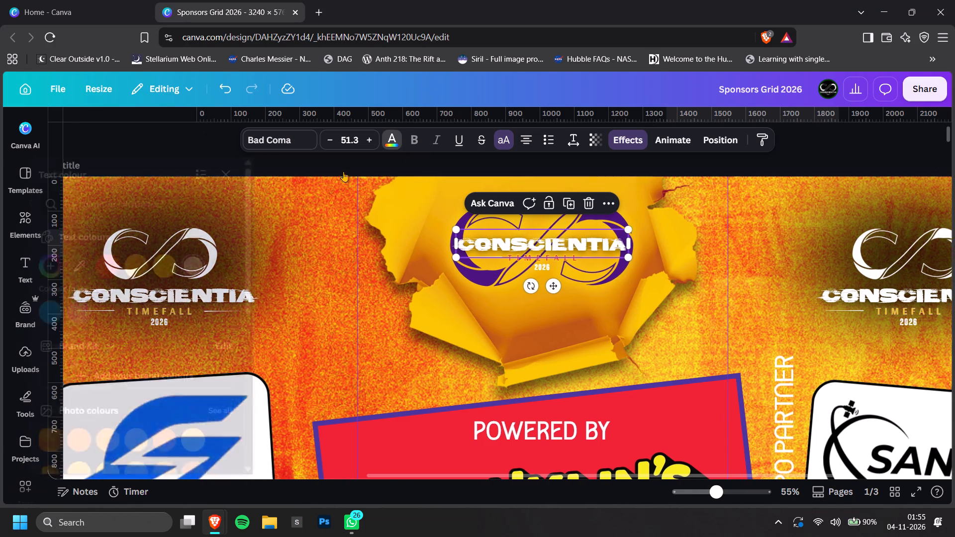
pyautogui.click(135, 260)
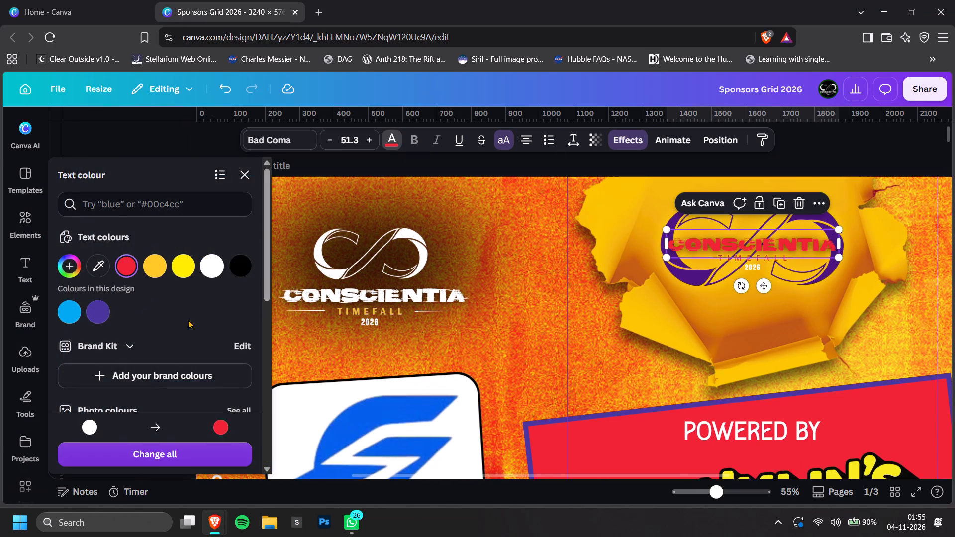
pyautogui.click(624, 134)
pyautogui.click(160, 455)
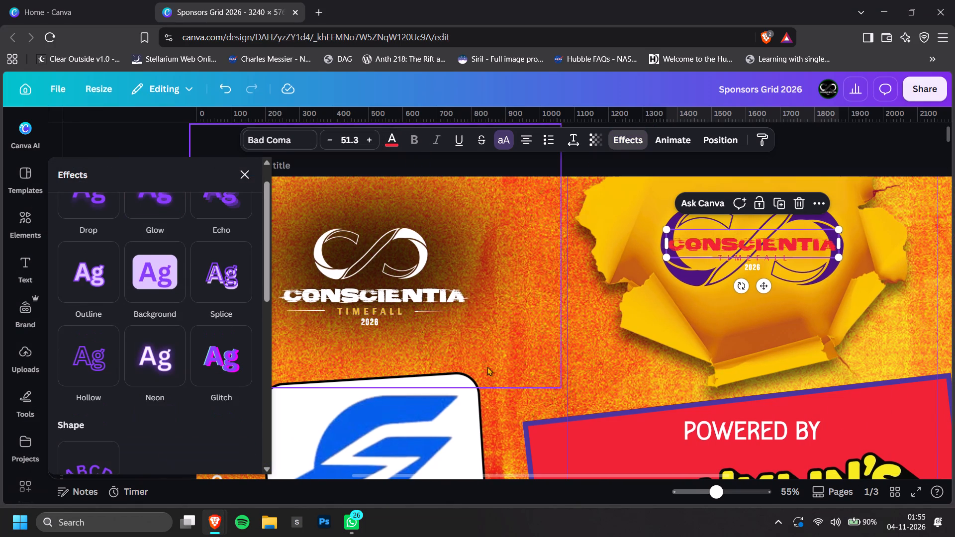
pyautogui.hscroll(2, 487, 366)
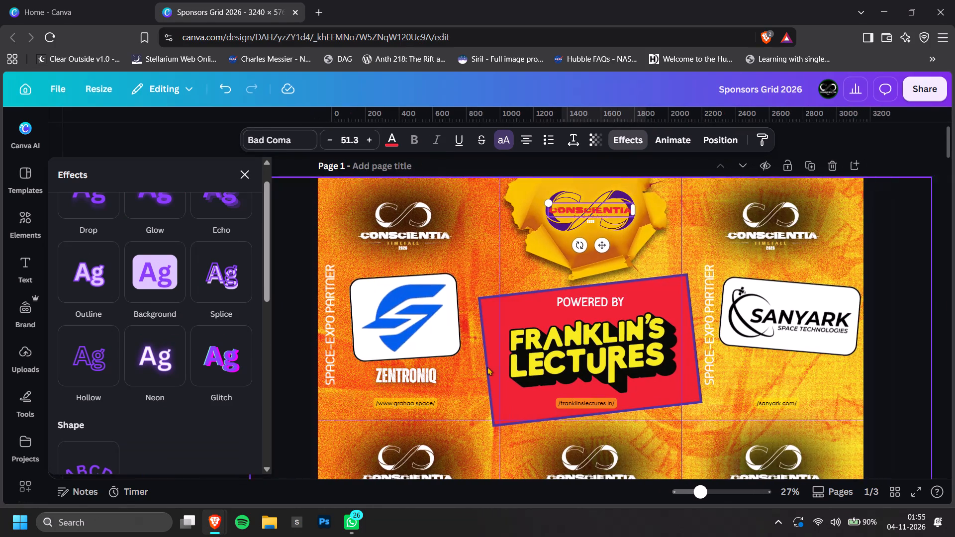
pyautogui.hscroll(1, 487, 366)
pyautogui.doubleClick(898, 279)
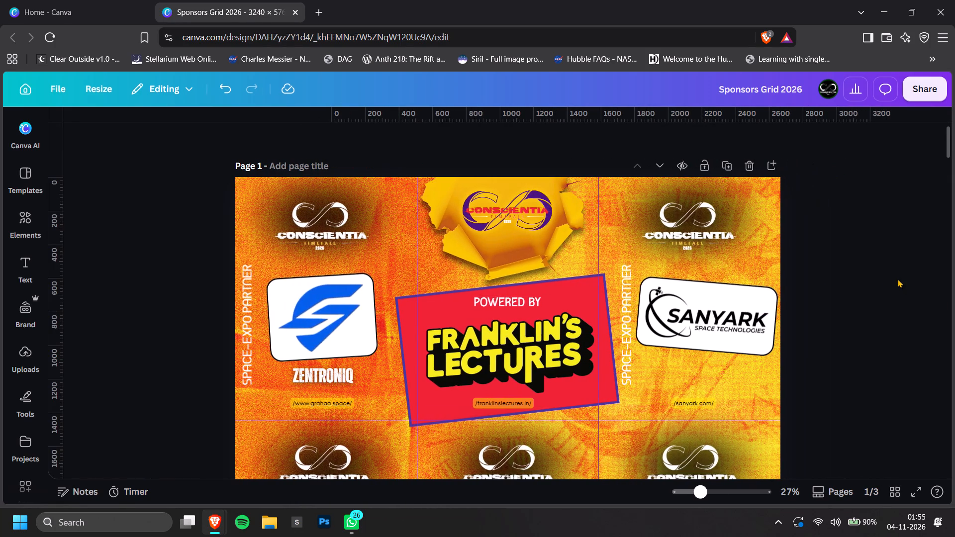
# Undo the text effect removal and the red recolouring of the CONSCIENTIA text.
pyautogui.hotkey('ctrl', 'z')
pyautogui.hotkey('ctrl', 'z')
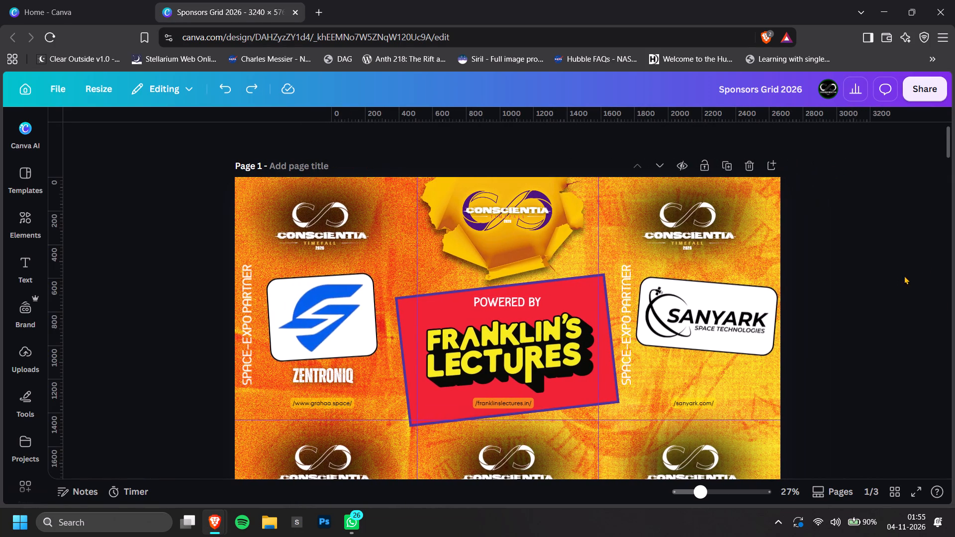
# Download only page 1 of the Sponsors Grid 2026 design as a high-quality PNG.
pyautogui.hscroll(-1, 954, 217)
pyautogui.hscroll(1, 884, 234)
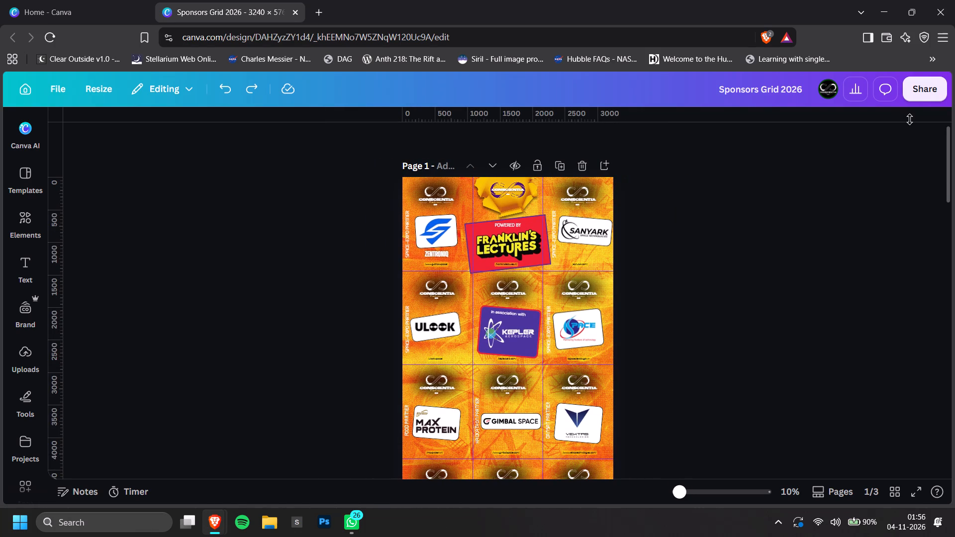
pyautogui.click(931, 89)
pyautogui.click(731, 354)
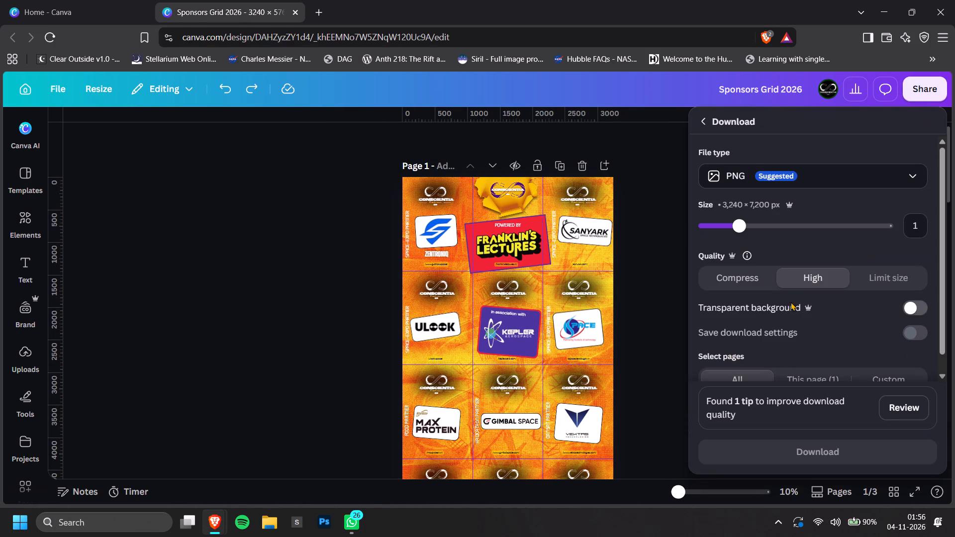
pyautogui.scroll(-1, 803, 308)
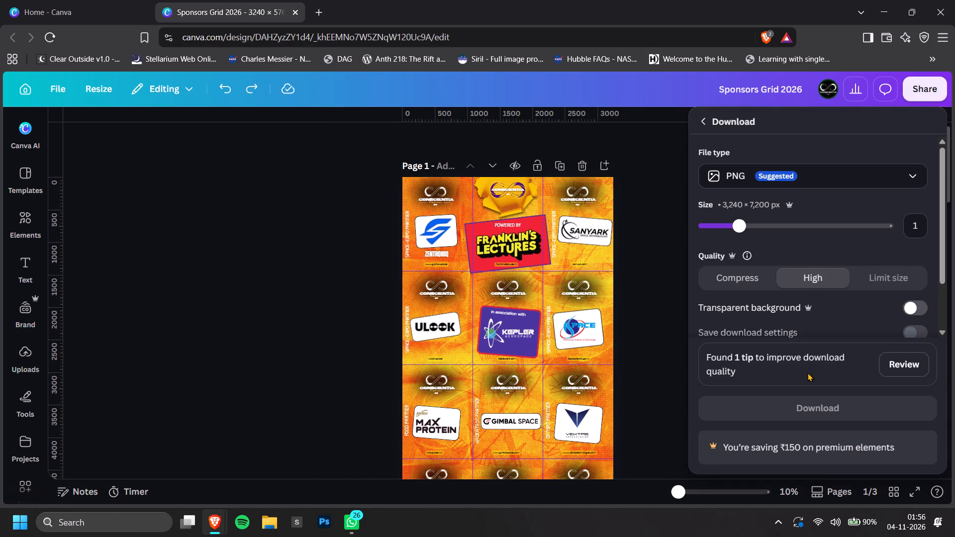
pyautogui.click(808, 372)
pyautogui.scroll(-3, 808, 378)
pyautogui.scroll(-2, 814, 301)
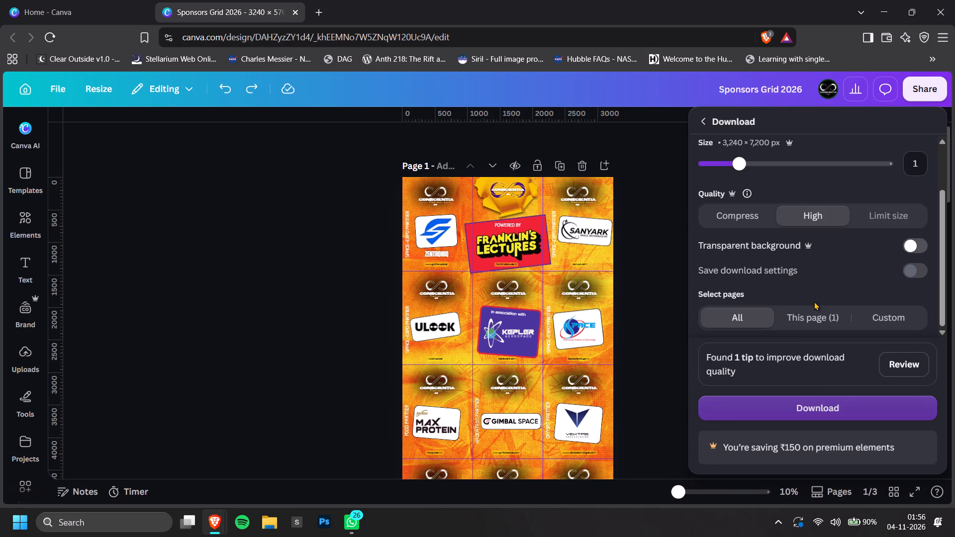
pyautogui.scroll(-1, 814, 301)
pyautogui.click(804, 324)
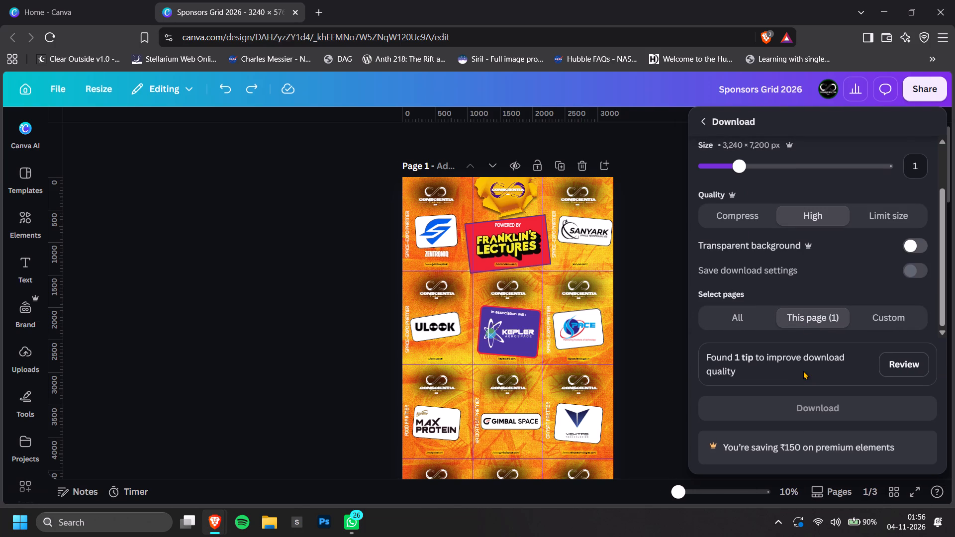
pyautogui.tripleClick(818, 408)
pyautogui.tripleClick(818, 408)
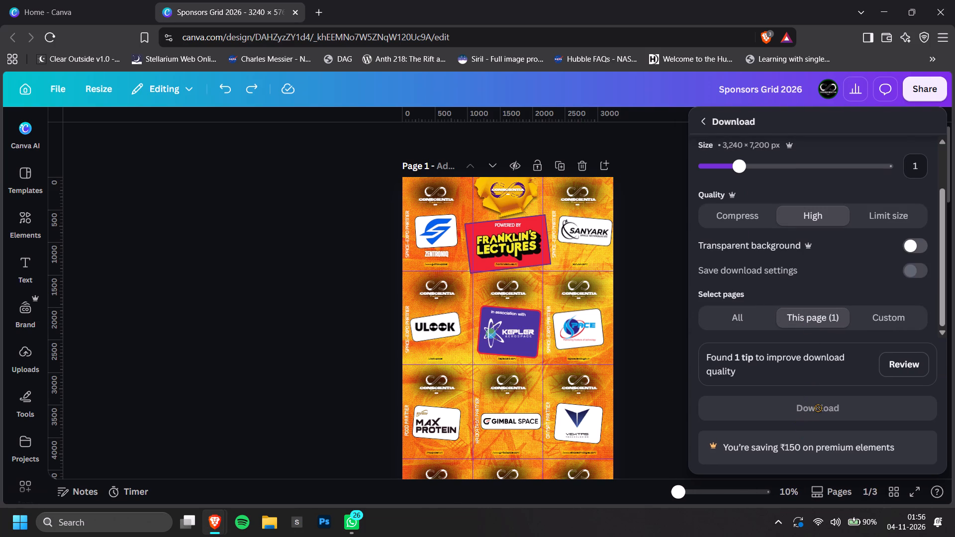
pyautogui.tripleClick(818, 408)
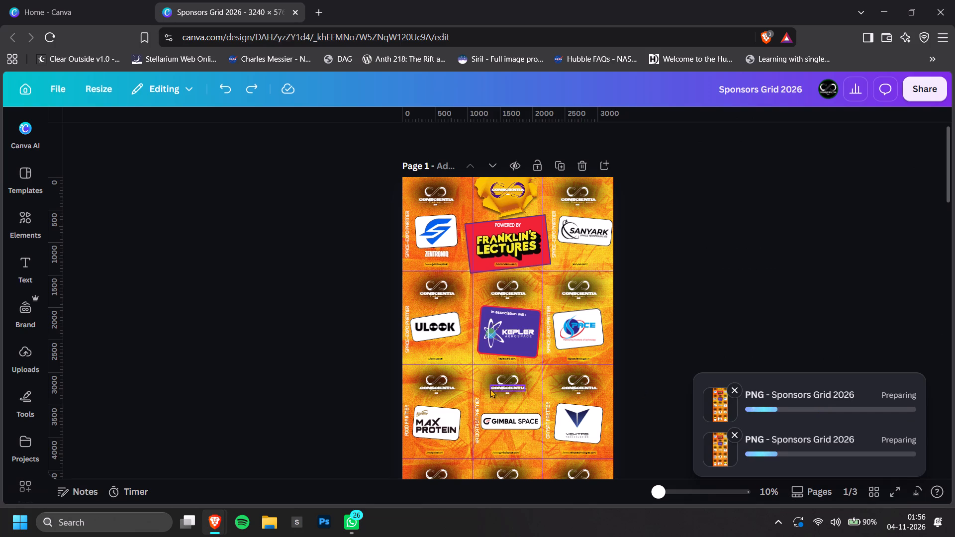
# Examine the sponsor cells around Kepler Aerospace and Gimbal Space up close, including their logos and side labels.
pyautogui.hscroll(-3, 490, 389)
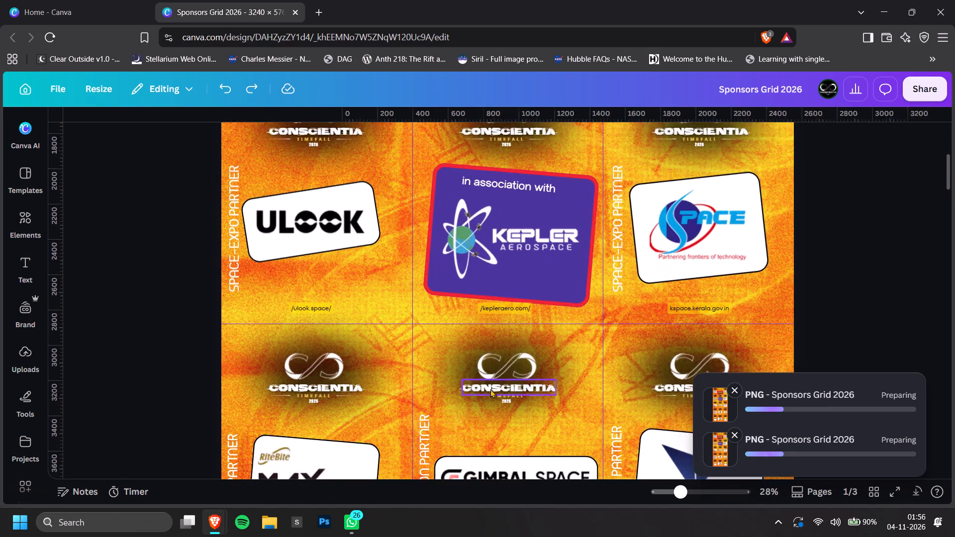
pyautogui.hscroll(-1, 490, 389)
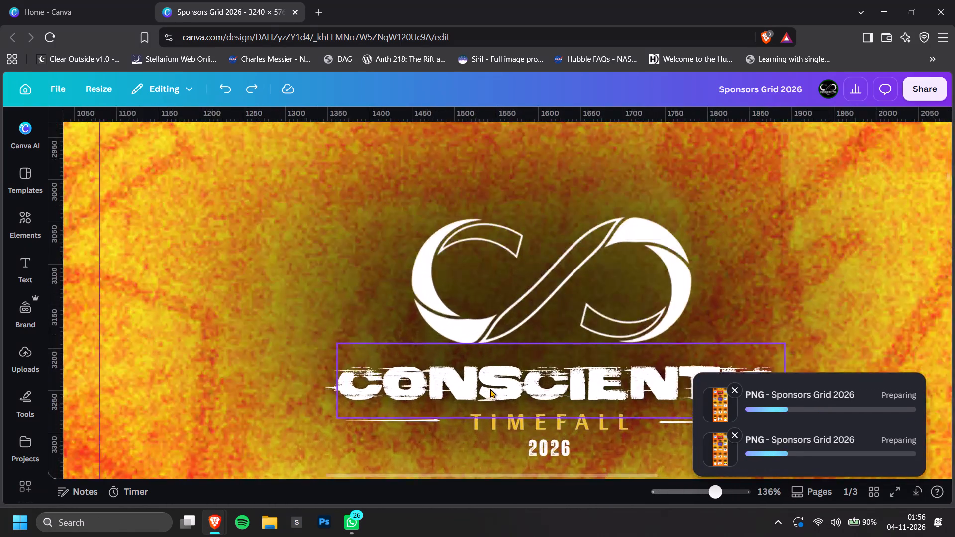
pyautogui.scroll(-5, 490, 389)
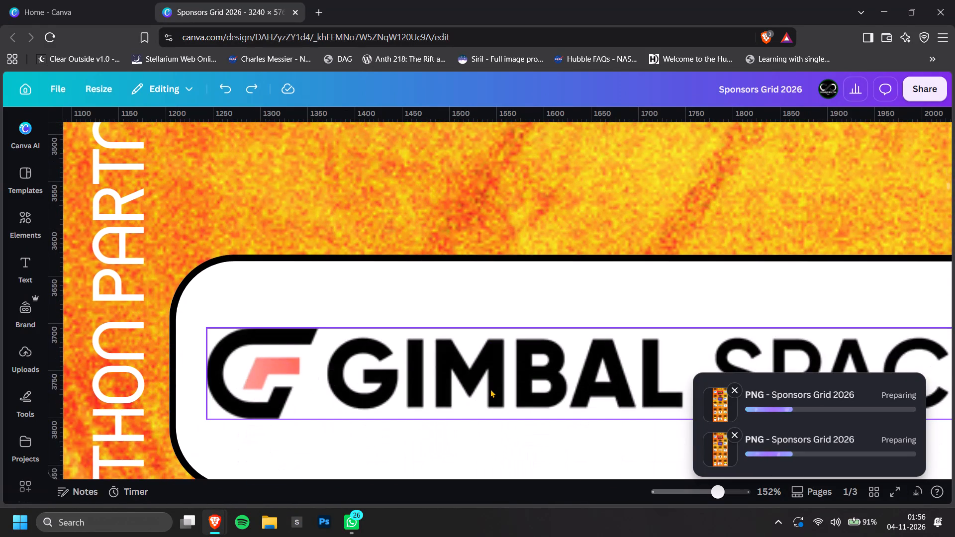
pyautogui.click(490, 389)
pyautogui.hscroll(1, 490, 389)
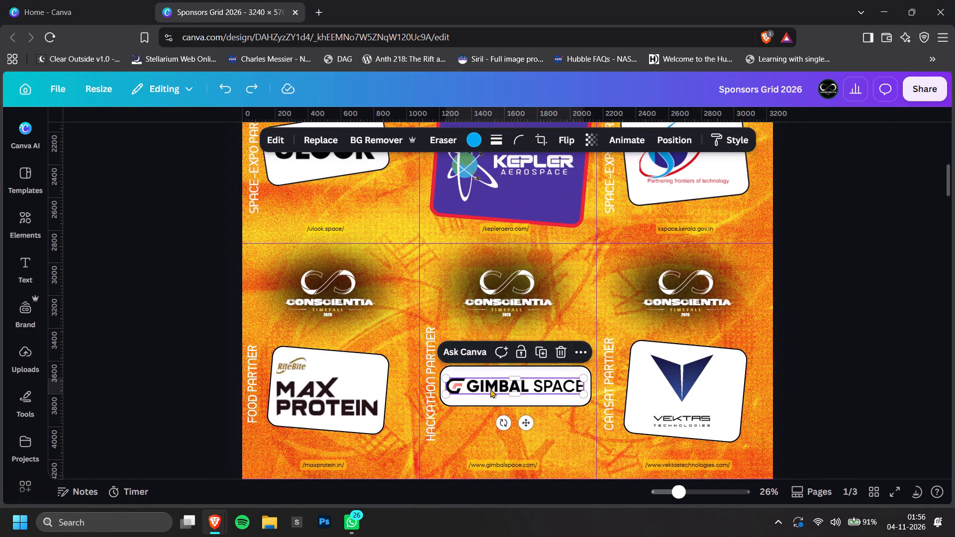
pyautogui.scroll(-1, 490, 389)
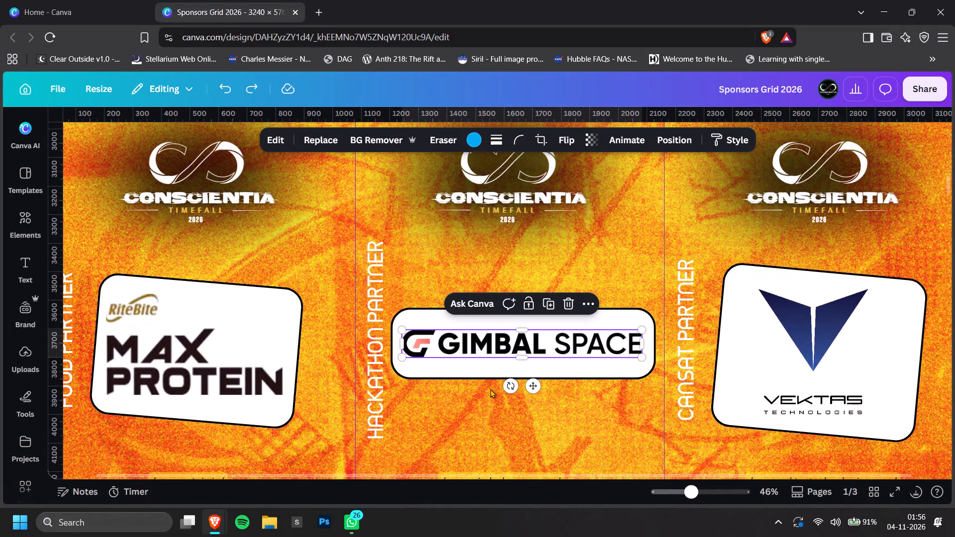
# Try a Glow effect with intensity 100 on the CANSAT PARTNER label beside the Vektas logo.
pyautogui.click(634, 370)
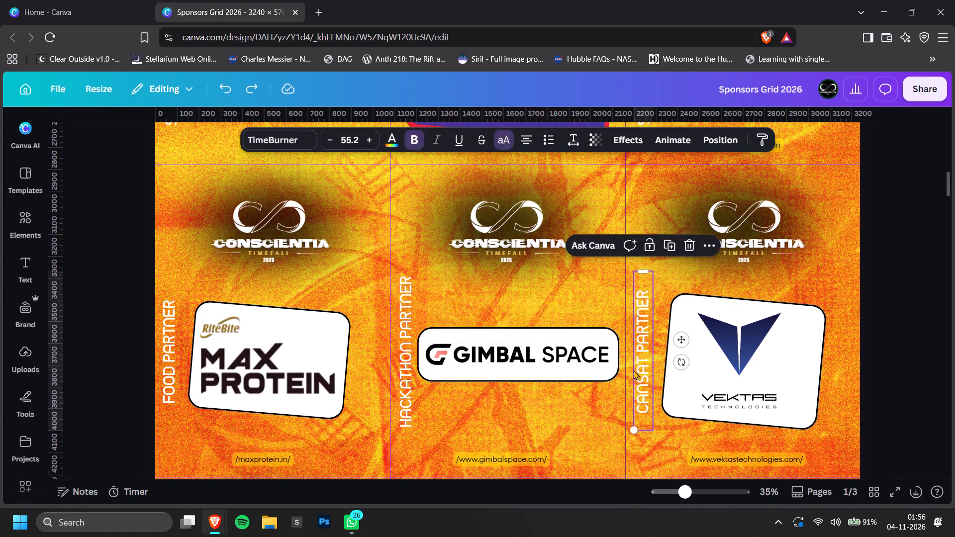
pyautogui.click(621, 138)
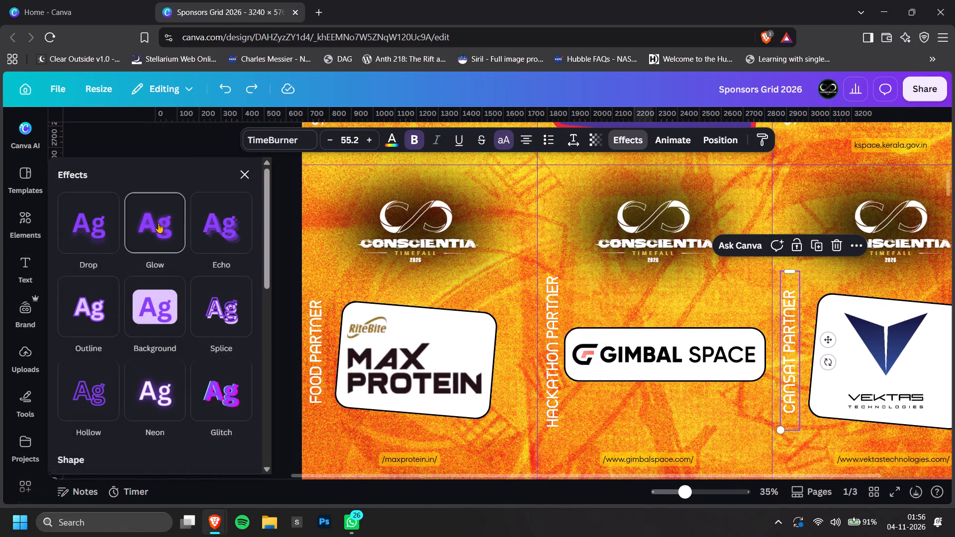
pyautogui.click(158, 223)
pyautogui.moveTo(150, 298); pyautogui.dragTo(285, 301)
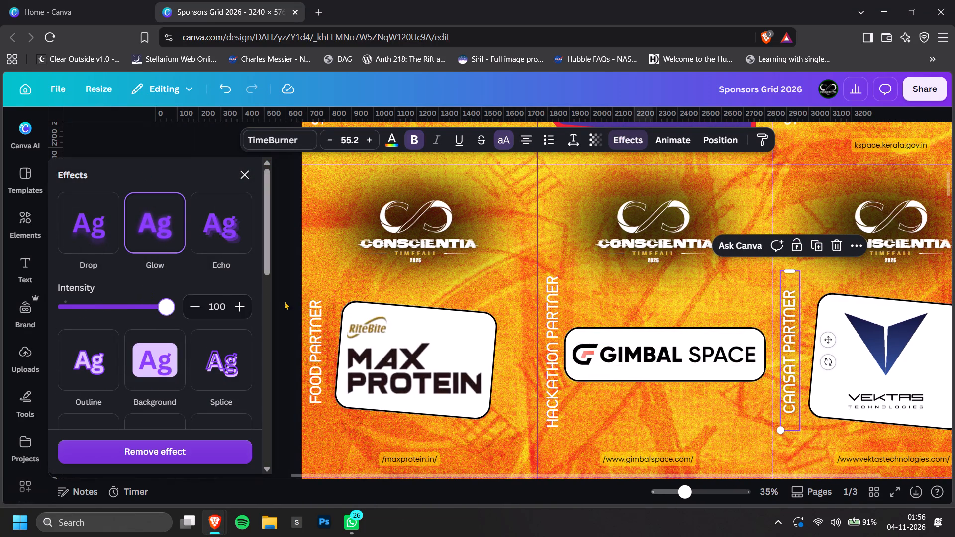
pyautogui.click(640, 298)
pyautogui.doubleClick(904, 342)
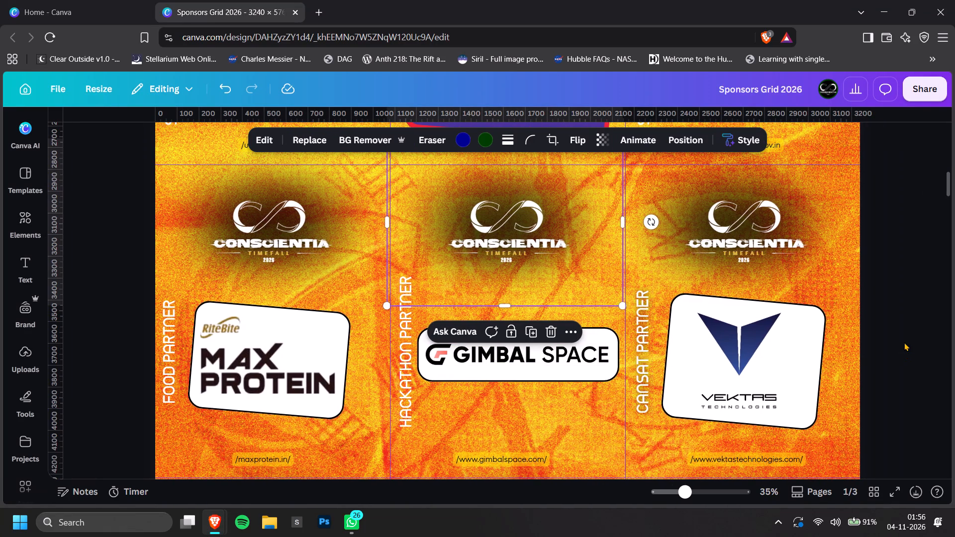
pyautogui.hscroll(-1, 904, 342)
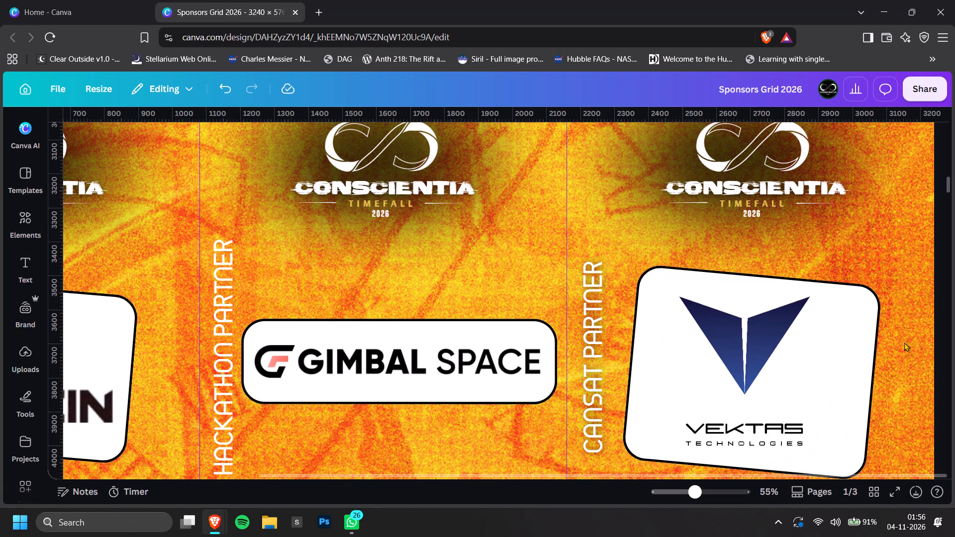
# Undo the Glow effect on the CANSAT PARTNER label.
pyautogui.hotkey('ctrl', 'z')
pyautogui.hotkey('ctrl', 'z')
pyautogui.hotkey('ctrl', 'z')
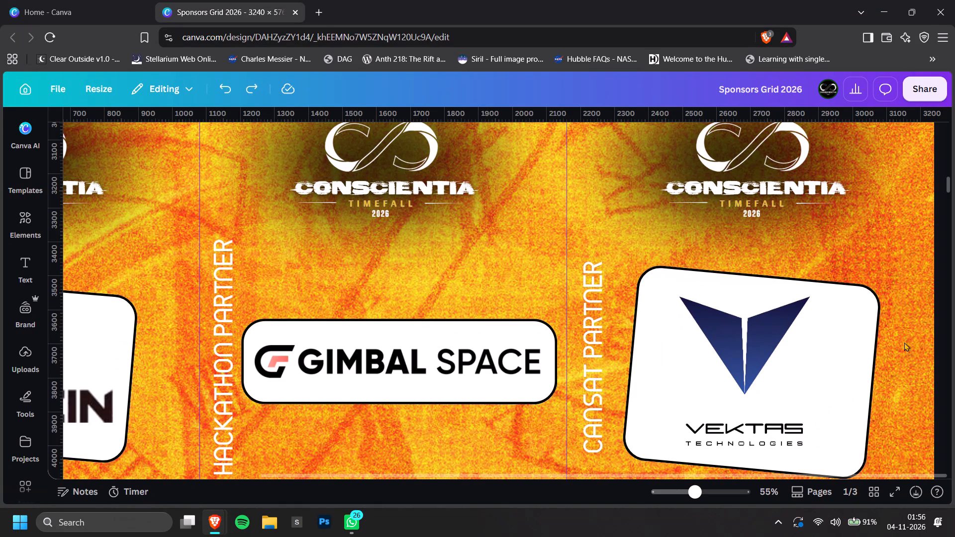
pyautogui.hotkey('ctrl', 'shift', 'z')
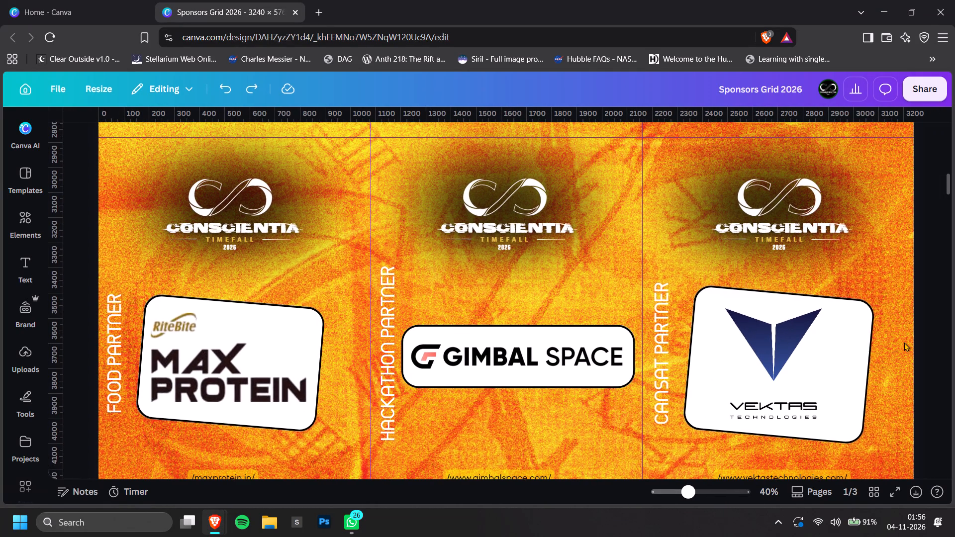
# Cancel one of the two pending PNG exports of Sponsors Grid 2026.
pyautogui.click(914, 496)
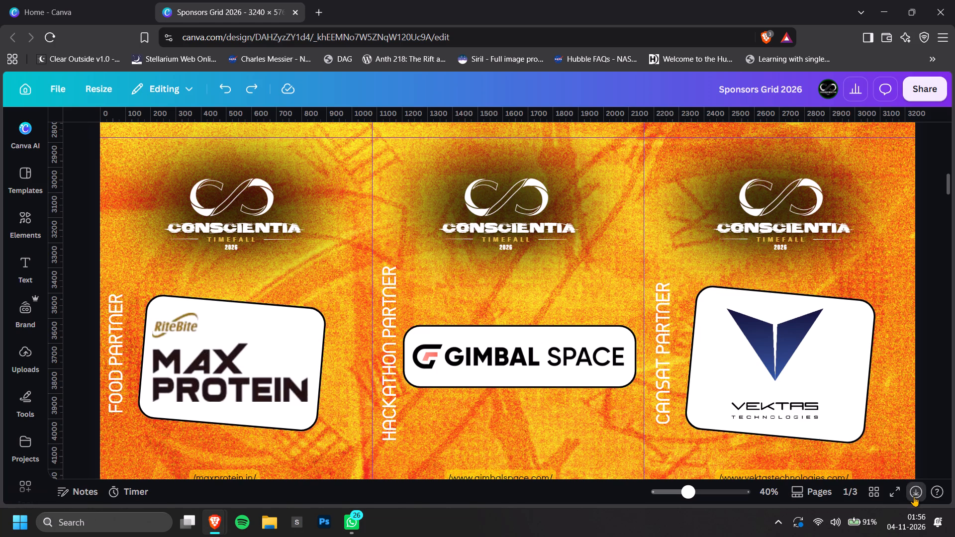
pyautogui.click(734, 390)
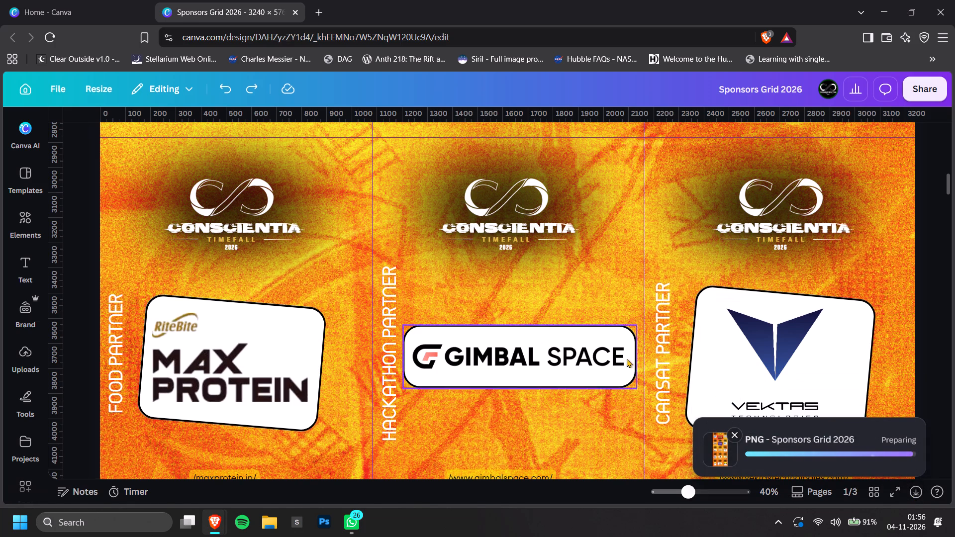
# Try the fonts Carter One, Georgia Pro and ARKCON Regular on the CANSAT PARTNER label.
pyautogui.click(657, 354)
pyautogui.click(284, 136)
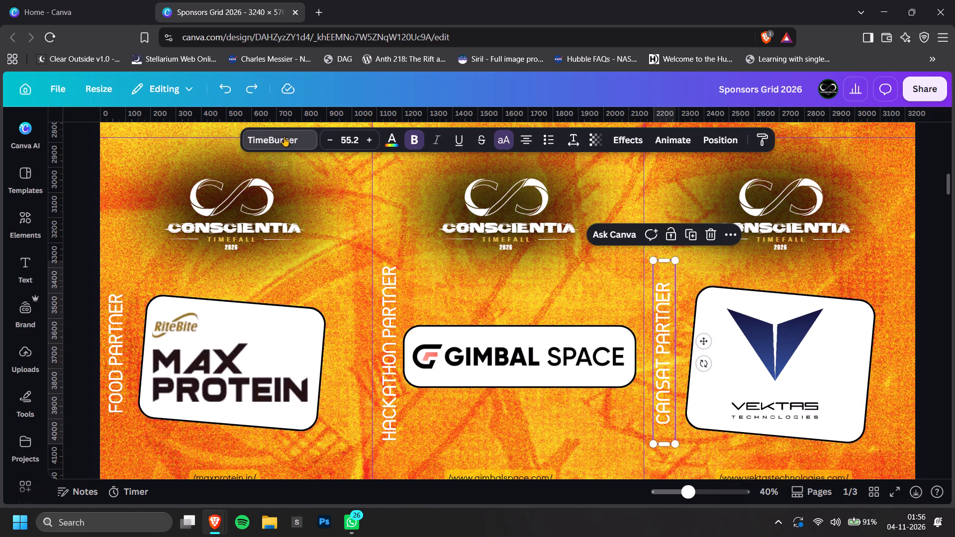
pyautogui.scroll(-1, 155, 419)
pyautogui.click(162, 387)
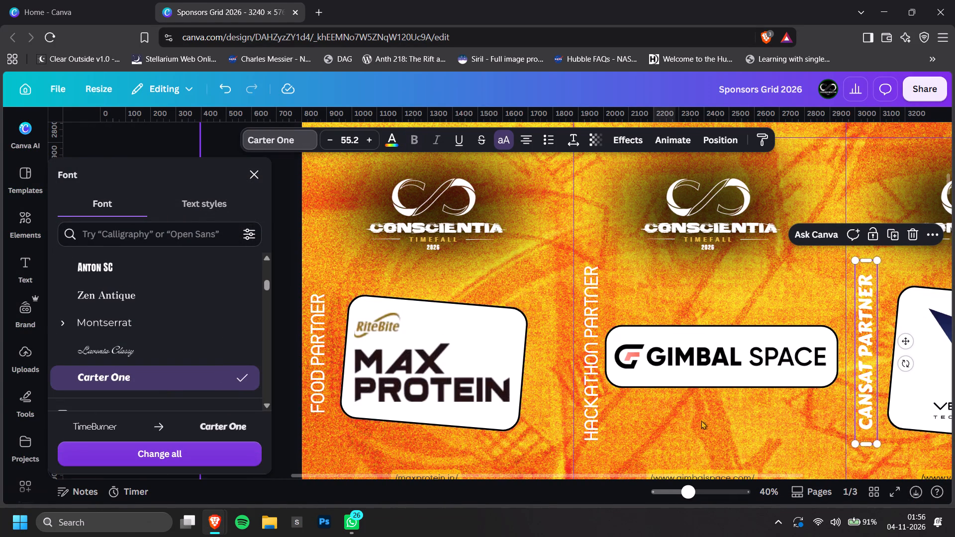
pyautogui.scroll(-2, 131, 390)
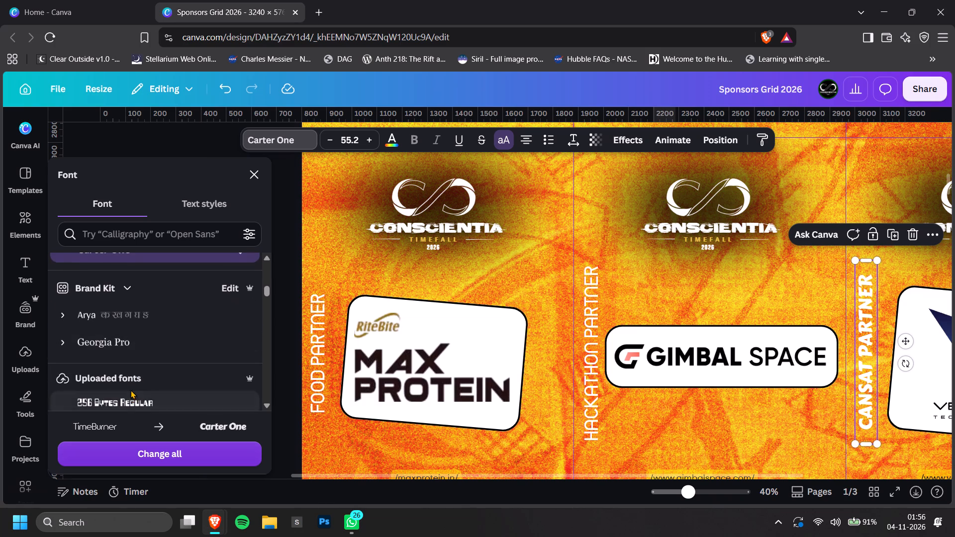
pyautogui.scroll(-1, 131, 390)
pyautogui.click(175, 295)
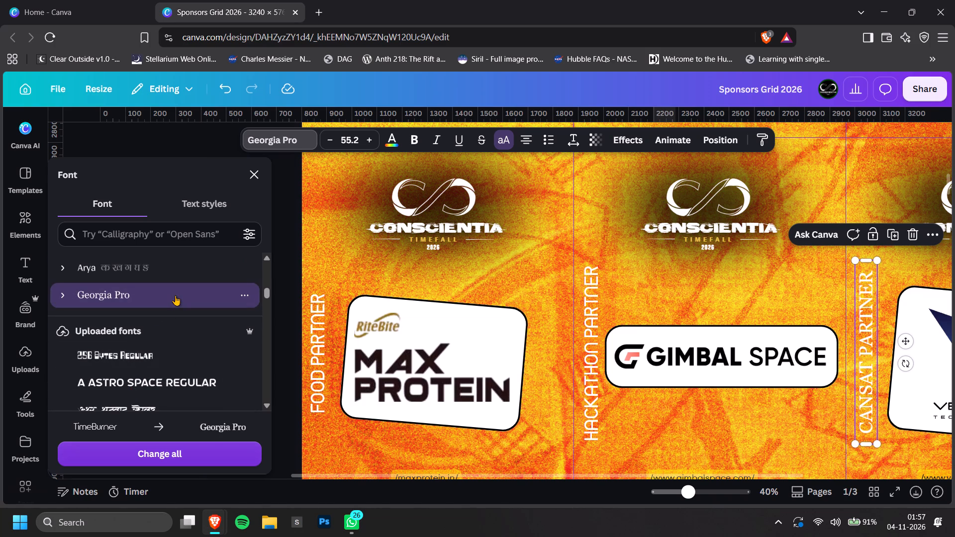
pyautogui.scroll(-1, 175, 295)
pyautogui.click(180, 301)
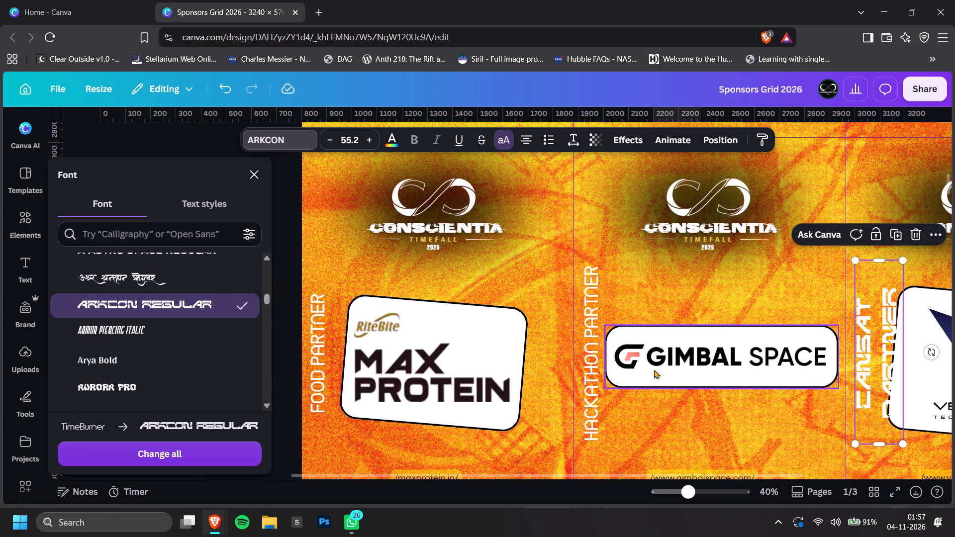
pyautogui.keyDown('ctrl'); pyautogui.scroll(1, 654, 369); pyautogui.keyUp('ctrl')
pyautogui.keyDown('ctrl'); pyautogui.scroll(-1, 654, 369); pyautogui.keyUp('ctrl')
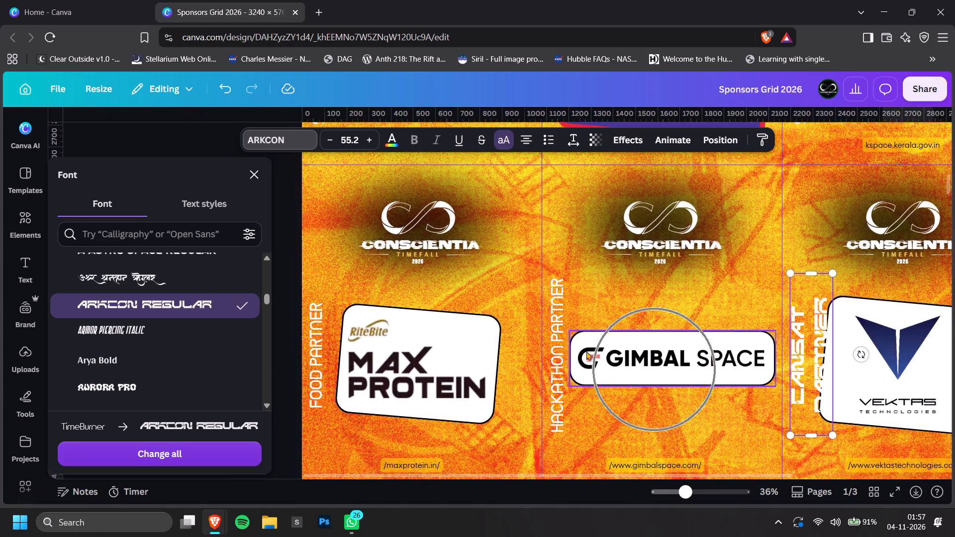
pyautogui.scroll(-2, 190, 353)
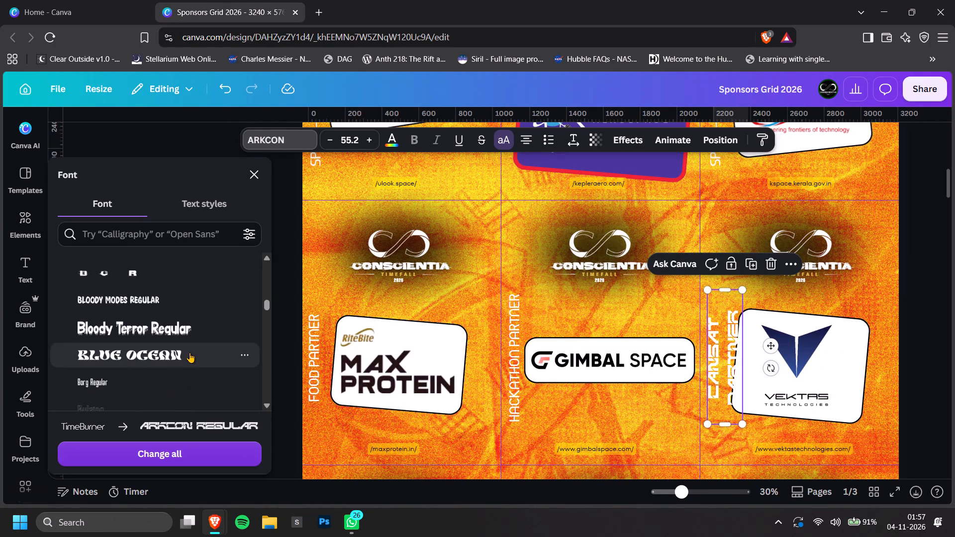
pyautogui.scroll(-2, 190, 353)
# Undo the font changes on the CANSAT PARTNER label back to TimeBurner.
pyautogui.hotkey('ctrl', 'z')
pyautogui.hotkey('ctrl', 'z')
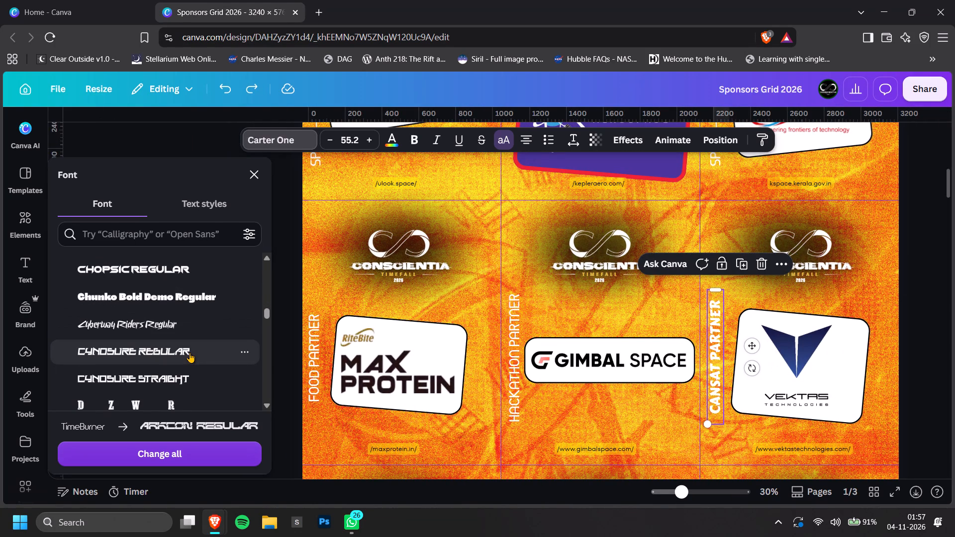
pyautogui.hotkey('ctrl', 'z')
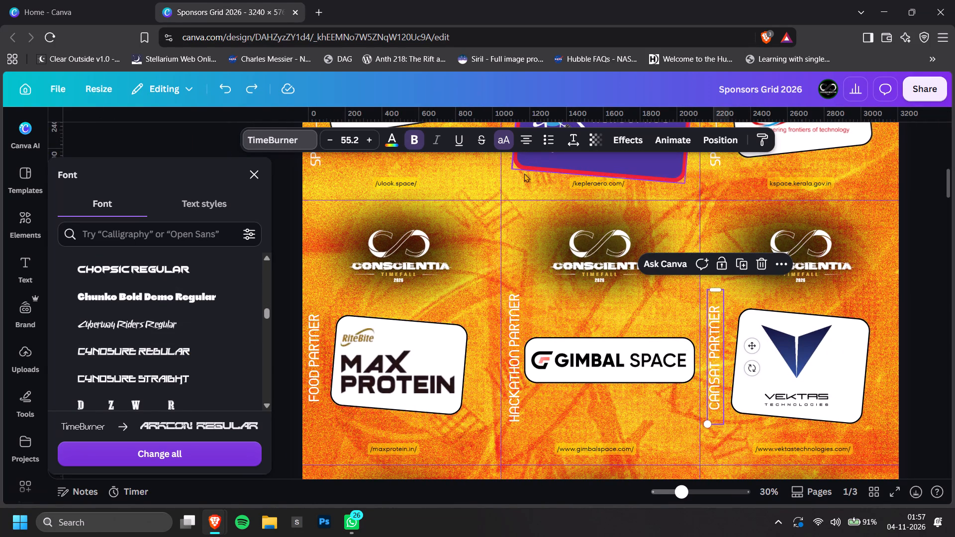
# Apply the Glow effect with intensity 100 to the CANSAT PARTNER label.
pyautogui.click(633, 137)
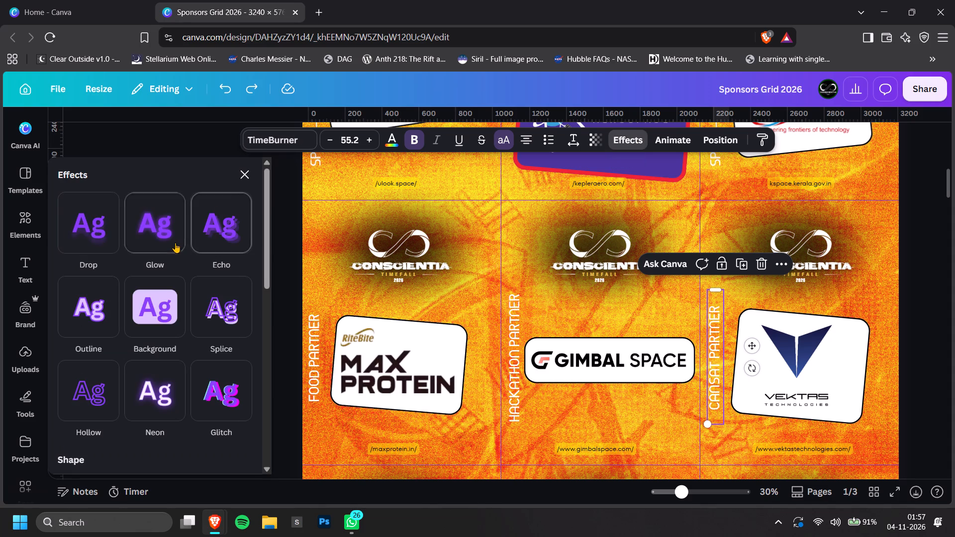
pyautogui.click(176, 242)
pyautogui.moveTo(131, 302); pyautogui.dragTo(451, 342)
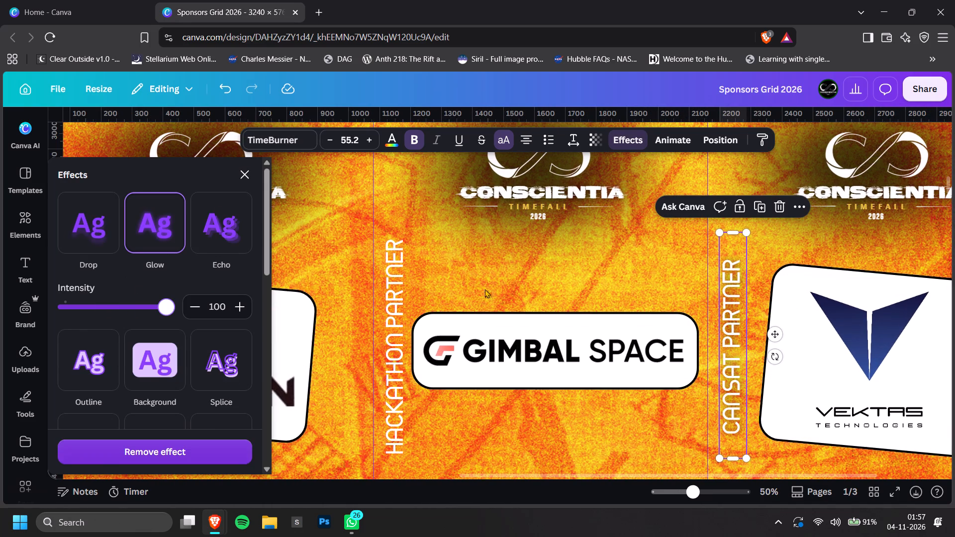
# Copy the CANSAT PARTNER label's style onto the HACKATHON PARTNER label beside the Gimbal Space logo.
pyautogui.click(768, 134)
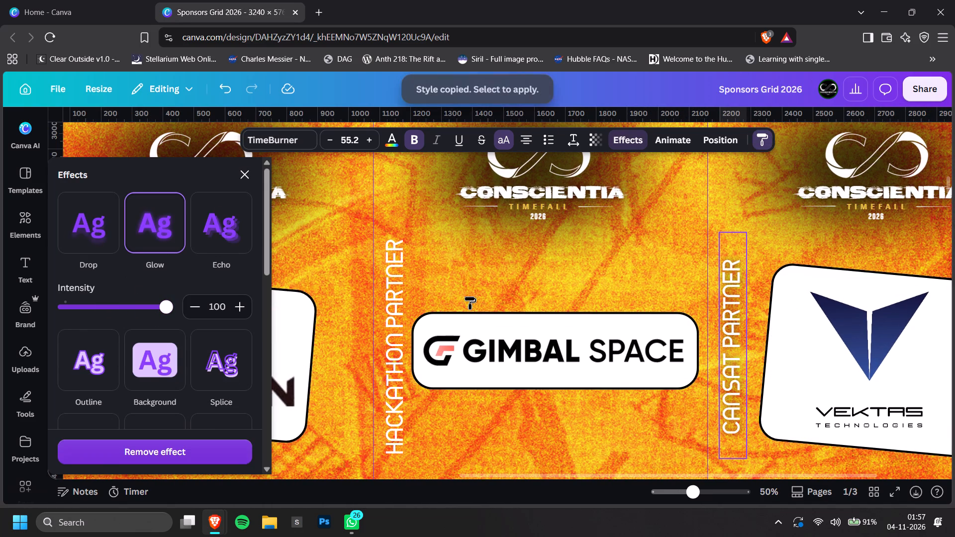
pyautogui.click(399, 293)
pyautogui.keyDown('ctrl'); pyautogui.scroll(-5, 558, 322); pyautogui.keyUp('ctrl')
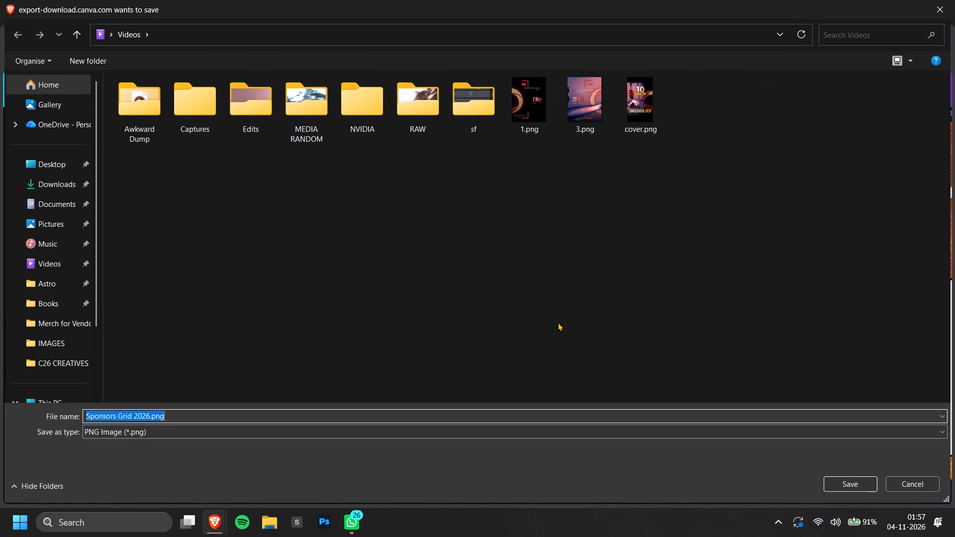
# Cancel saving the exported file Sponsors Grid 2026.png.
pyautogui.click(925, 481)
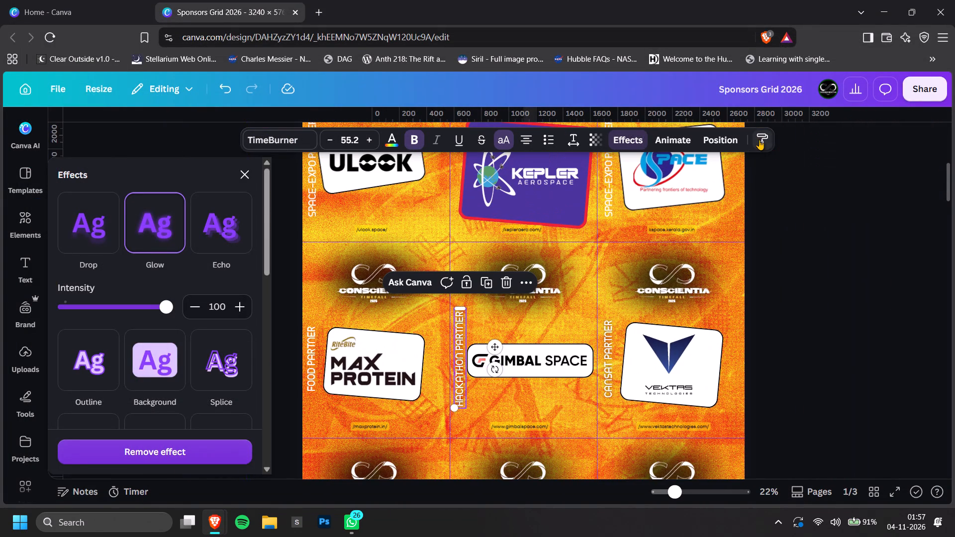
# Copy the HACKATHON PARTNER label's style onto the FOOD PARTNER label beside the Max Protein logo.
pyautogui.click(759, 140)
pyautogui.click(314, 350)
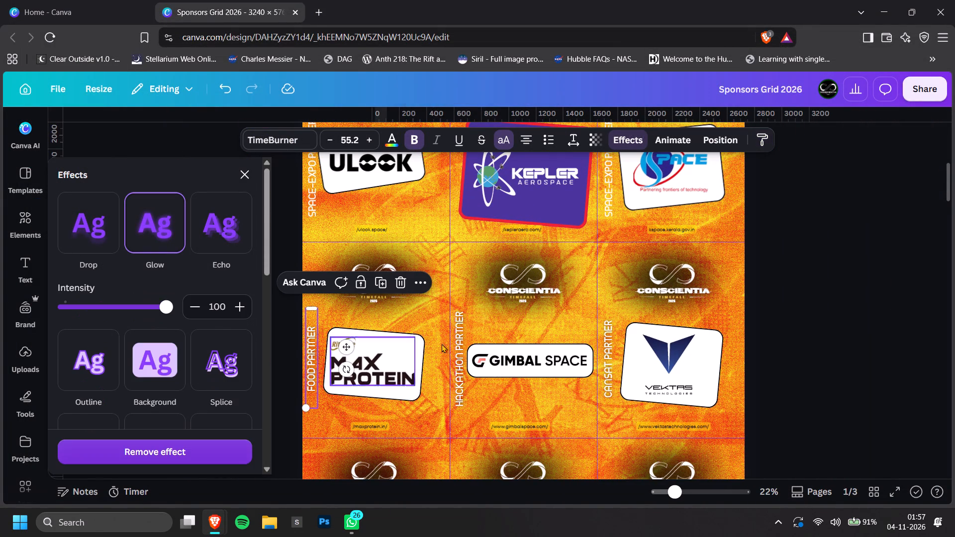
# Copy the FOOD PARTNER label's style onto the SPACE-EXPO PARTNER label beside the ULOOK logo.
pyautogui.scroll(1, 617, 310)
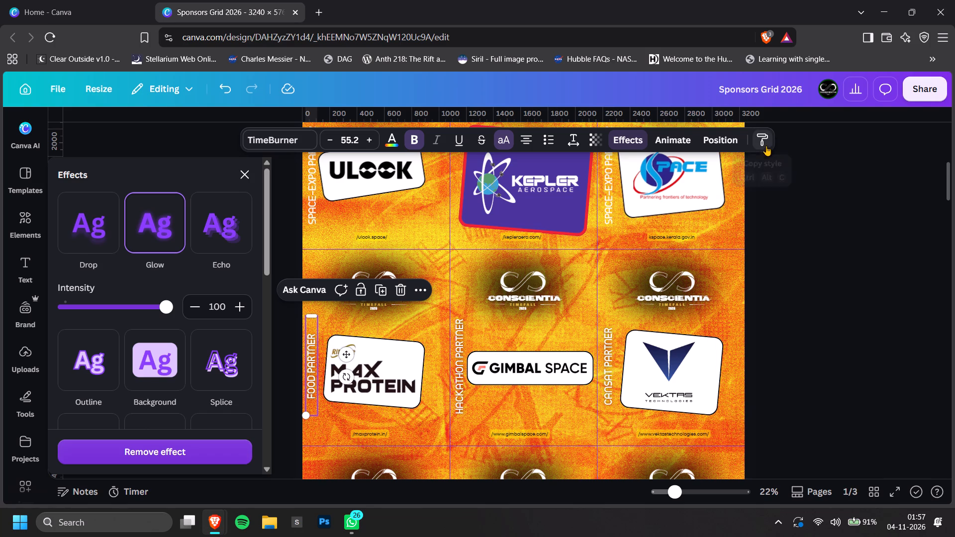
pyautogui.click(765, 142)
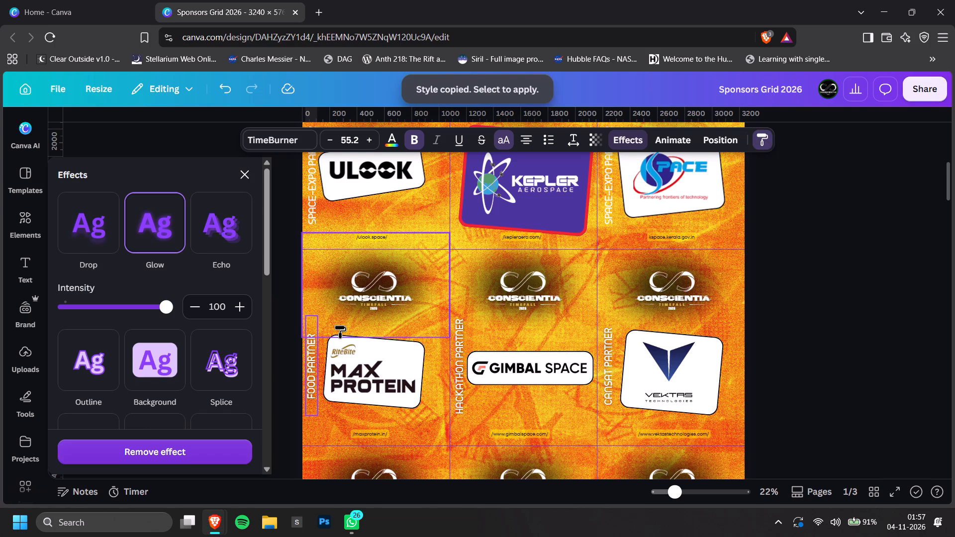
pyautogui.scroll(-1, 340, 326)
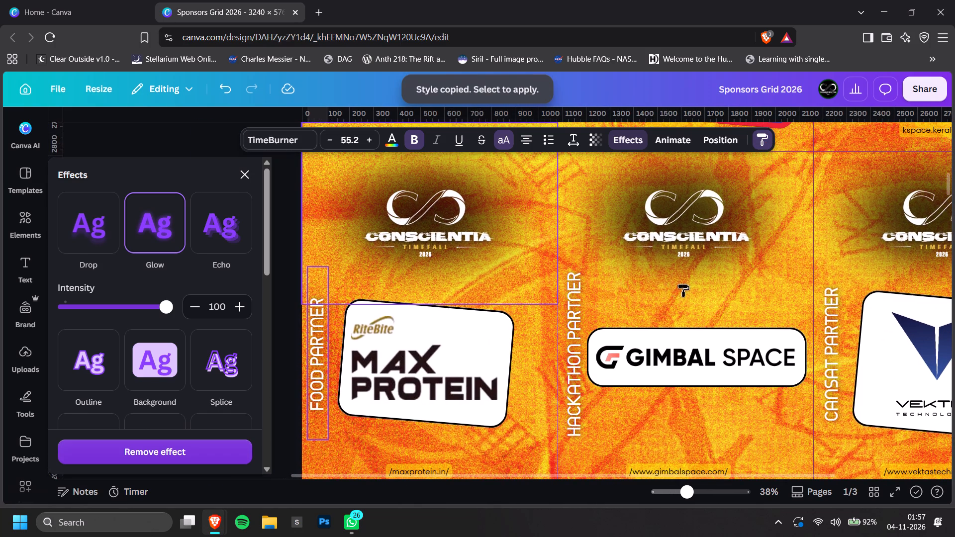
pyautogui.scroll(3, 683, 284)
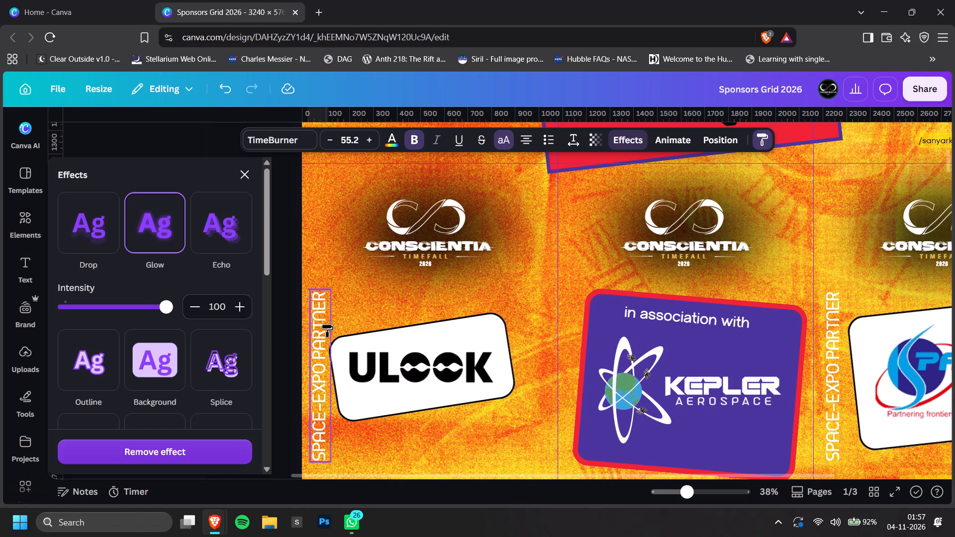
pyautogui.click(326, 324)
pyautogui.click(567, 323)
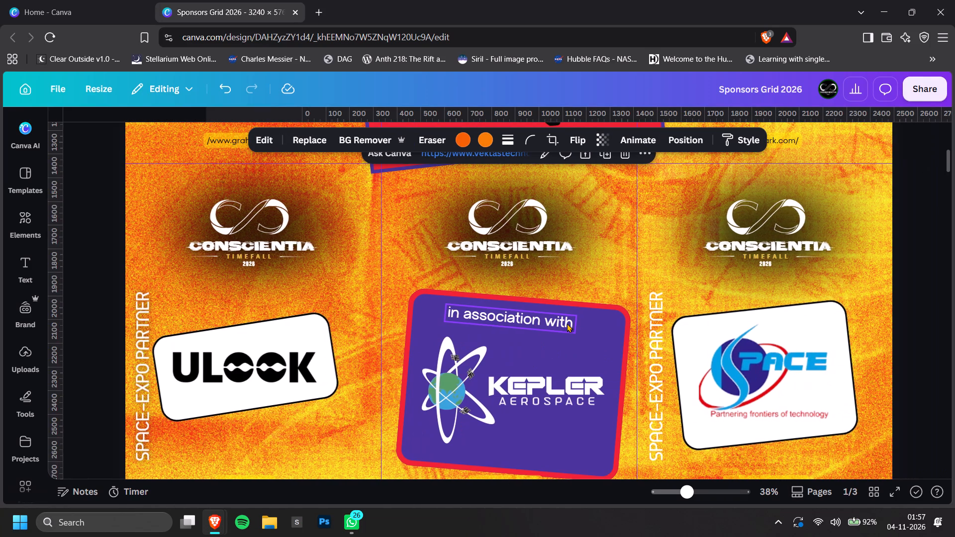
# Undo the recent glow and copied-style changes on the partner labels.
pyautogui.hotkey('ctrl', 'z')
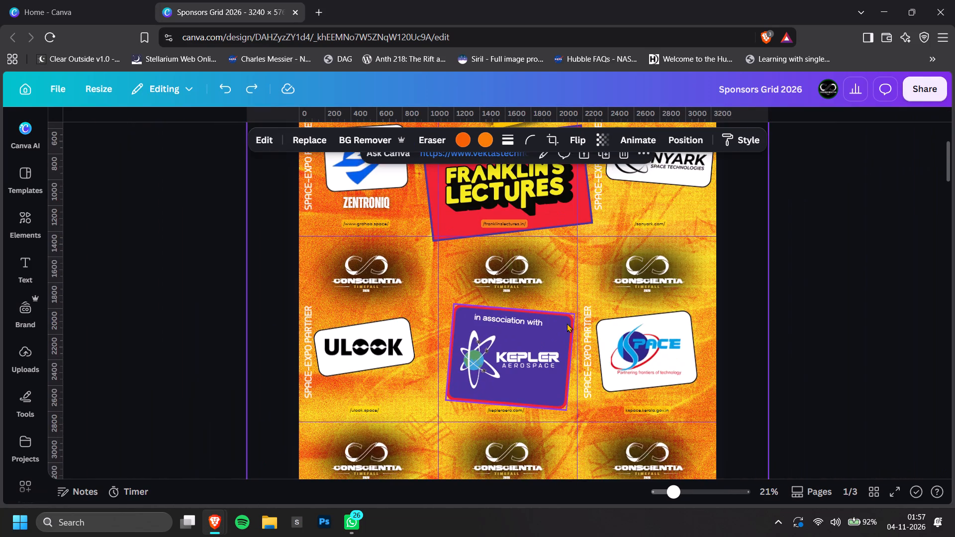
pyautogui.scroll(-1, 916, 357)
pyautogui.hotkey('ctrl', 'z')
pyautogui.hotkey('ctrl', 'z')
pyautogui.hotkey('ctrl', 'z')
pyautogui.hotkey('ctrl', 'z')
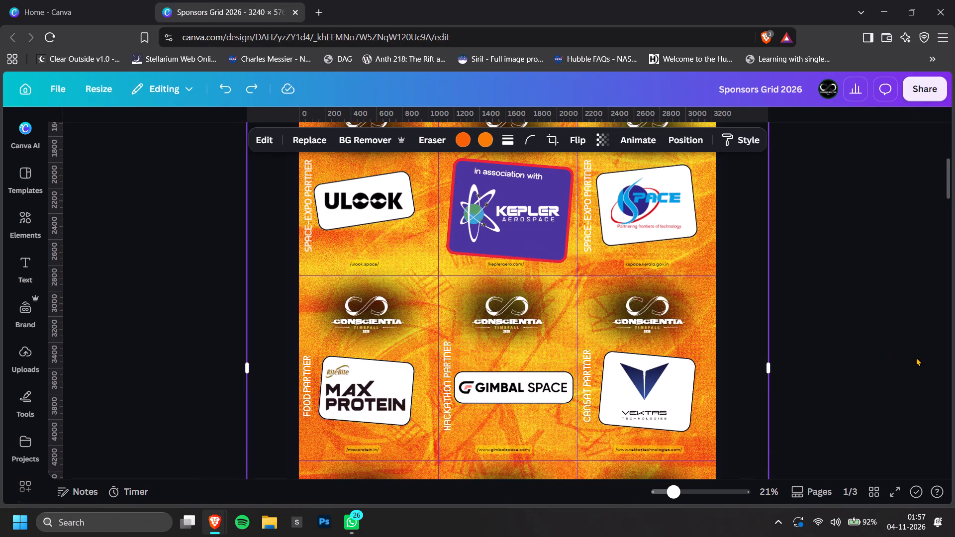
pyautogui.hotkey('ctrl', 'z')
pyautogui.hotkey('ctrl', 'shift', 'z')
pyautogui.scroll(6, 916, 357)
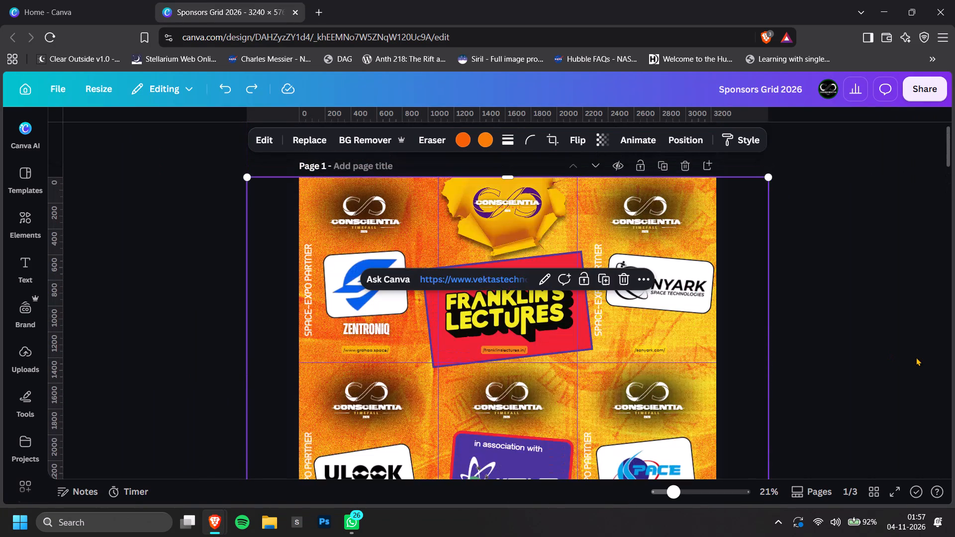
pyautogui.hotkey('ctrl', 'z')
pyautogui.hotkey('ctrl', 'shift', 'z')
# Restart the completed PNG download and save Sponsors Grid 2026.png in the C26 CREATIVES folder under Documents.
pyautogui.scroll(-2, 805, 280)
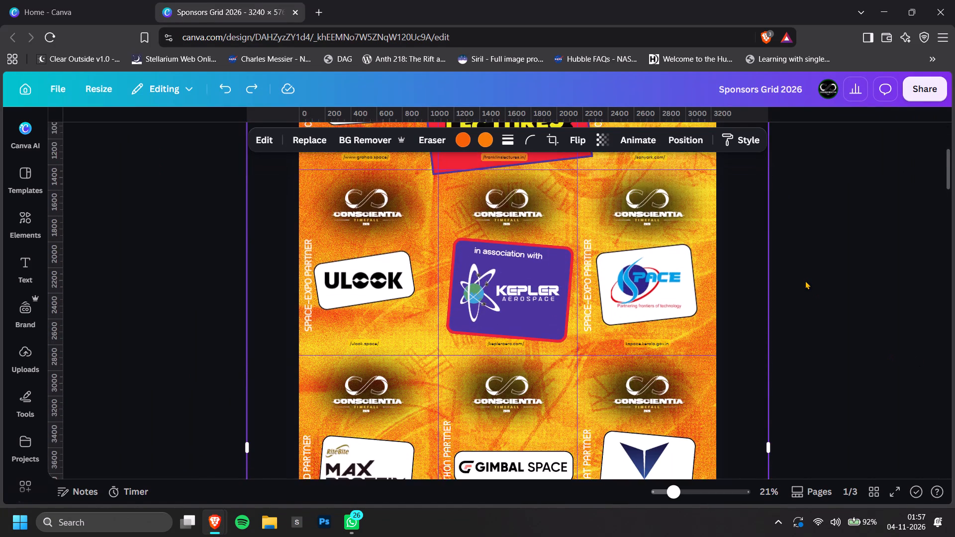
pyautogui.scroll(-2, 805, 280)
pyautogui.scroll(3, 805, 280)
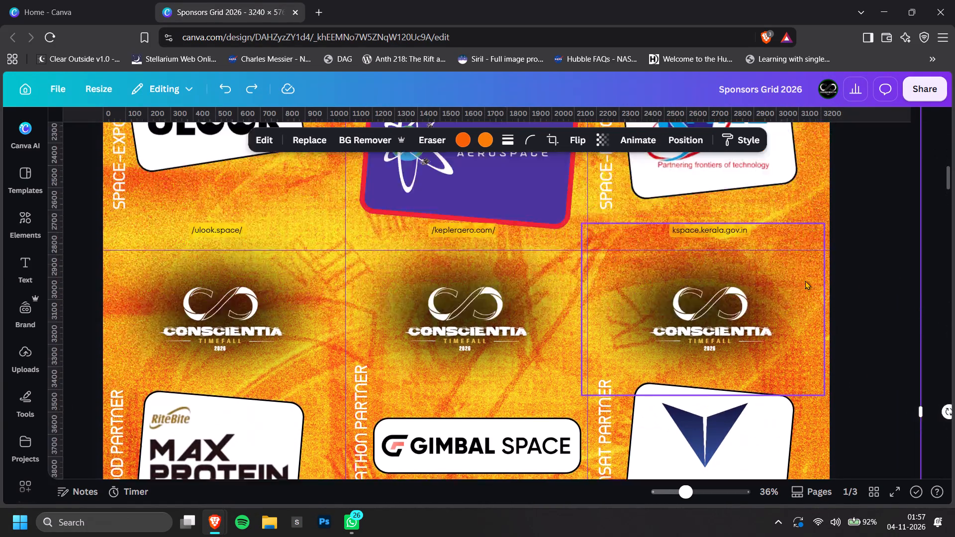
pyautogui.scroll(6, 805, 280)
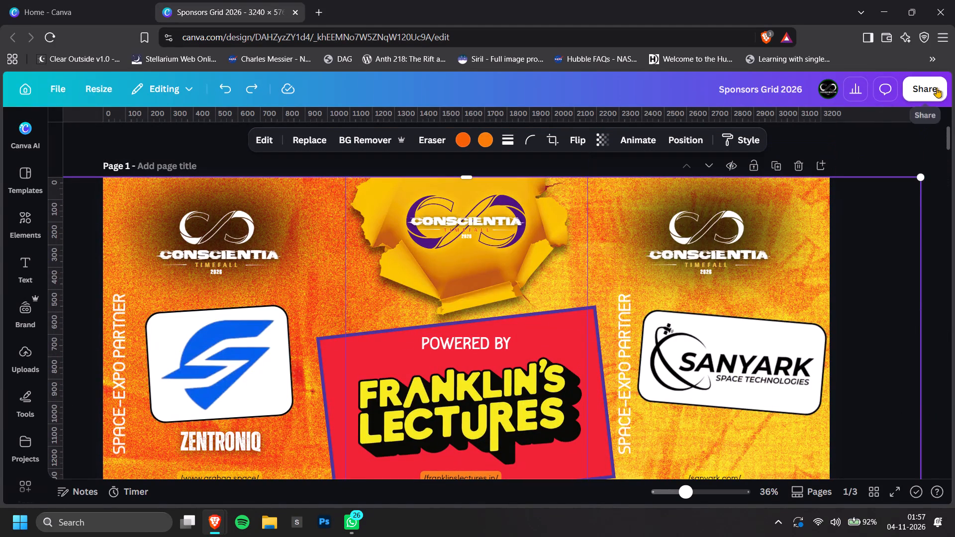
pyautogui.click(918, 491)
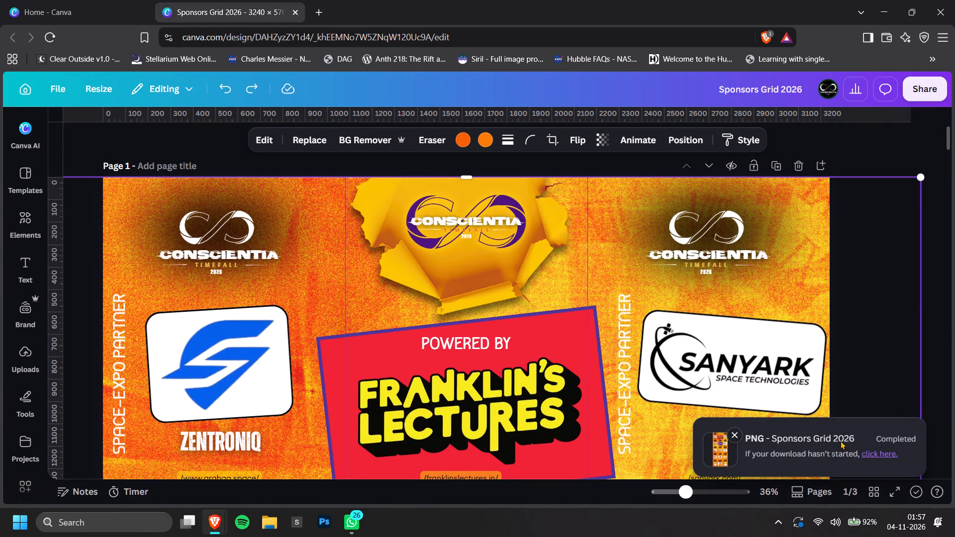
pyautogui.click(867, 459)
pyautogui.click(871, 453)
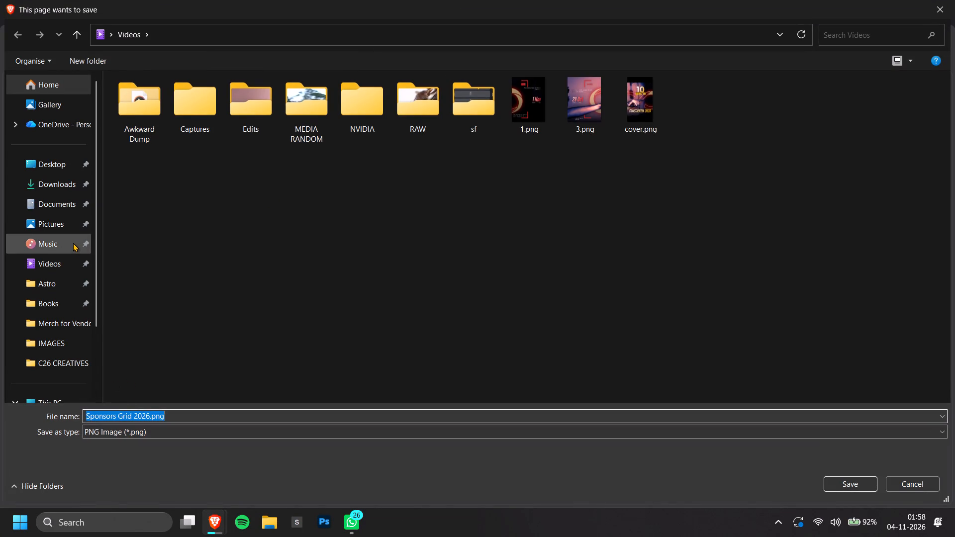
pyautogui.click(68, 201)
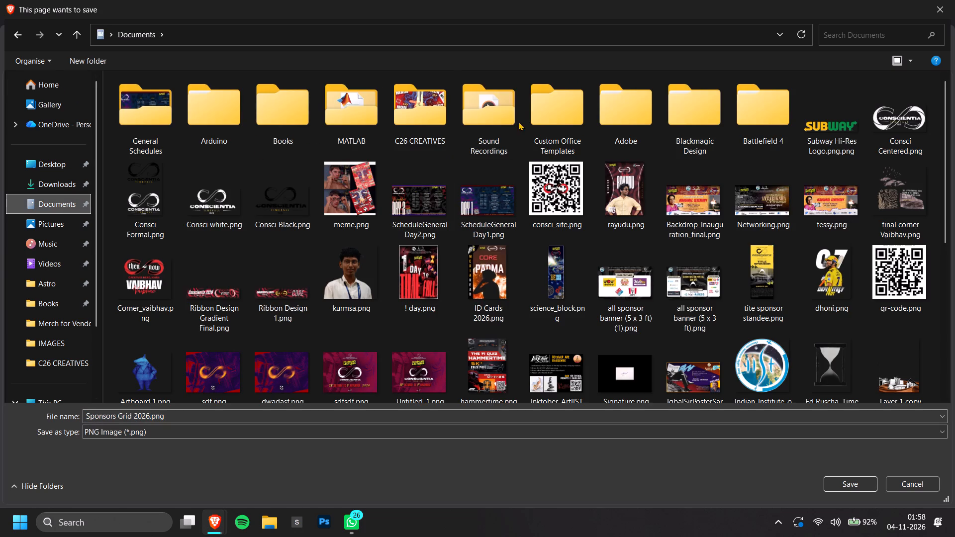
pyautogui.doubleClick(418, 112)
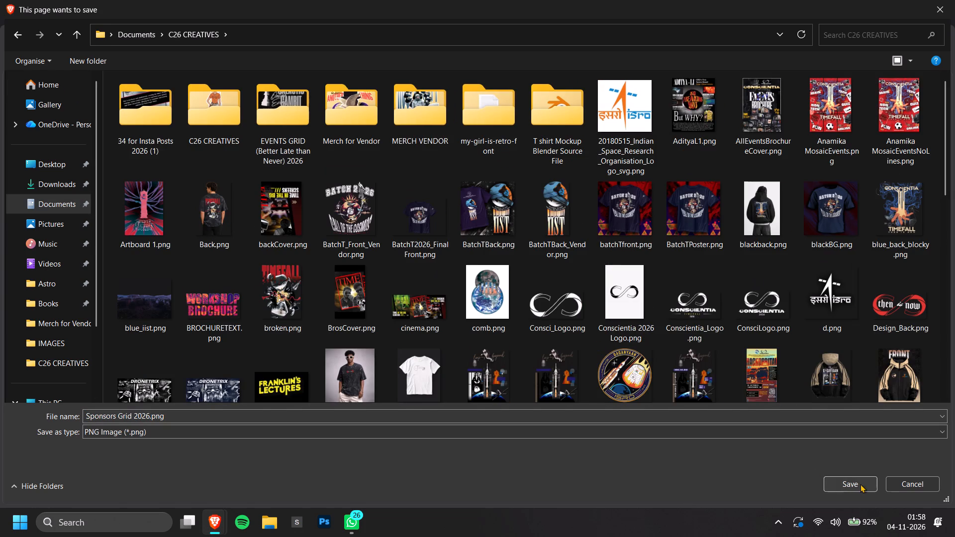
pyautogui.click(860, 484)
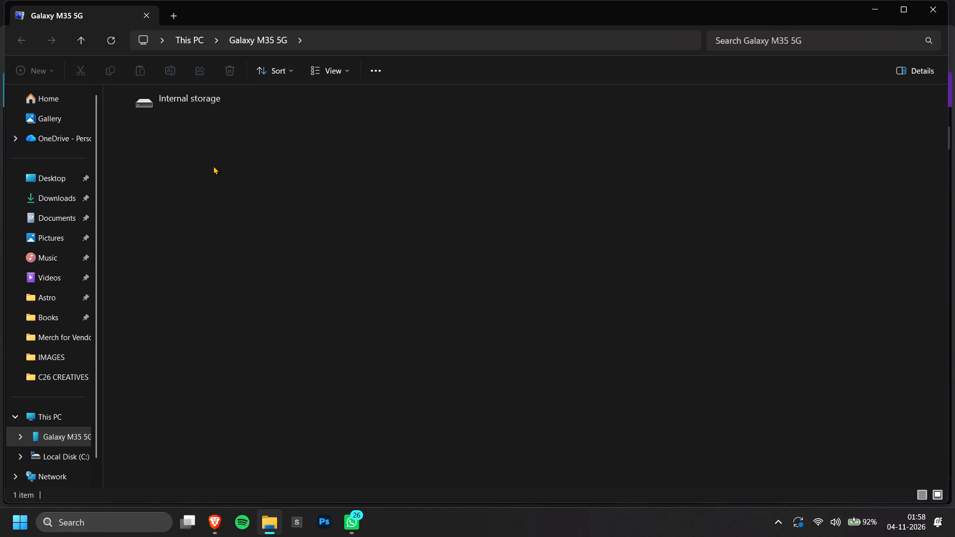
# In File Explorer, copy Sponsors Grid 2026.png from the C26 CREATIVES folder in Documents.
pyautogui.click(52, 232)
pyautogui.click(59, 218)
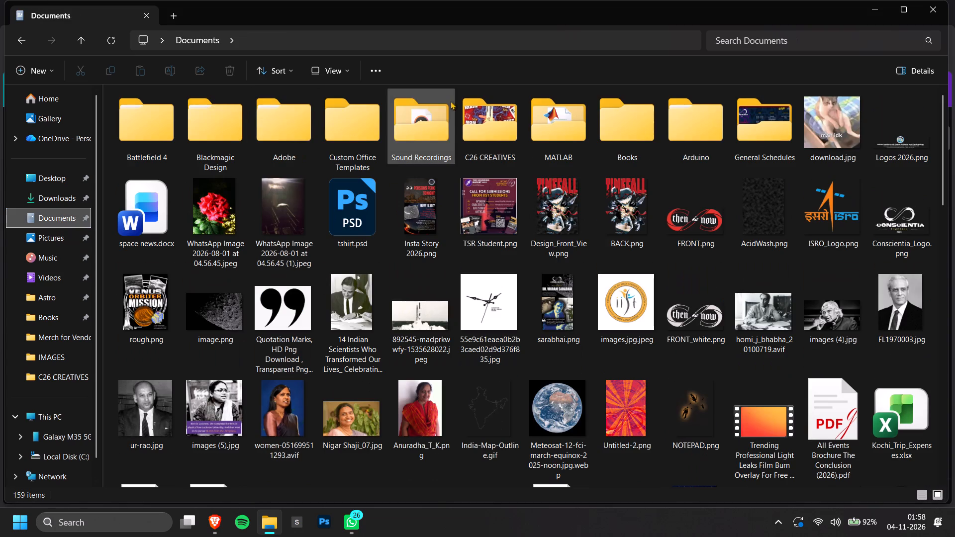
pyautogui.moveTo(484, 104); pyautogui.dragTo(487, 111)
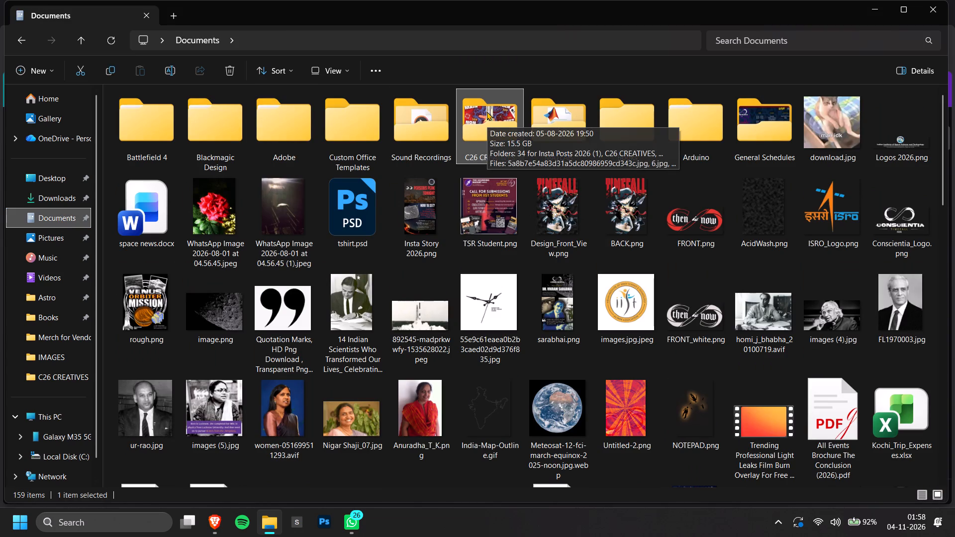
pyautogui.click(484, 112)
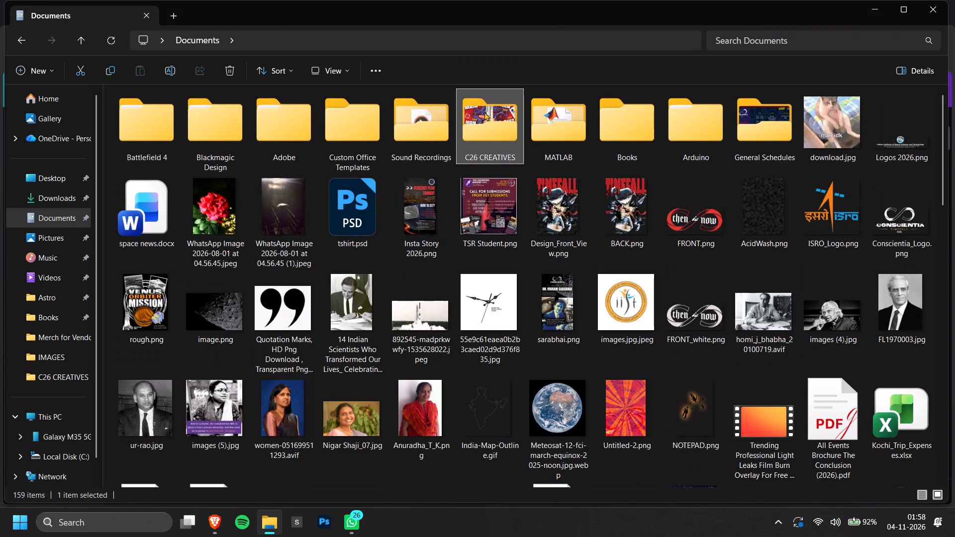
pyautogui.click(545, 154)
pyautogui.click(484, 133)
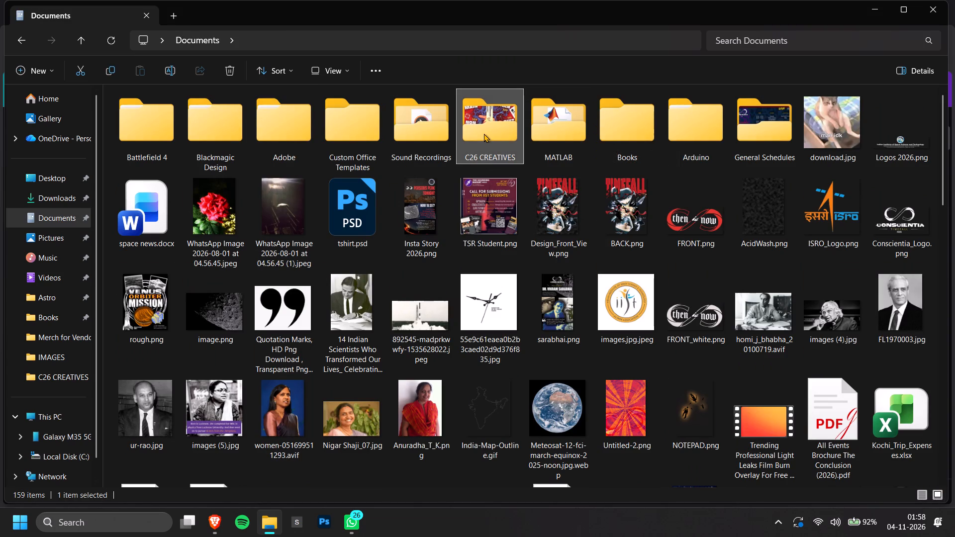
pyautogui.doubleClick(484, 133)
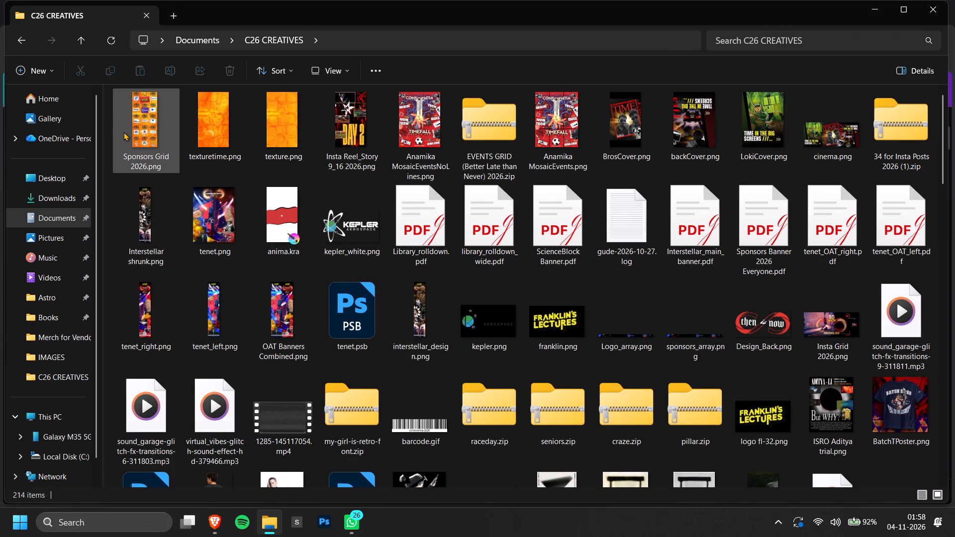
pyautogui.click(124, 132)
pyautogui.hotkey('ctrl', 'c')
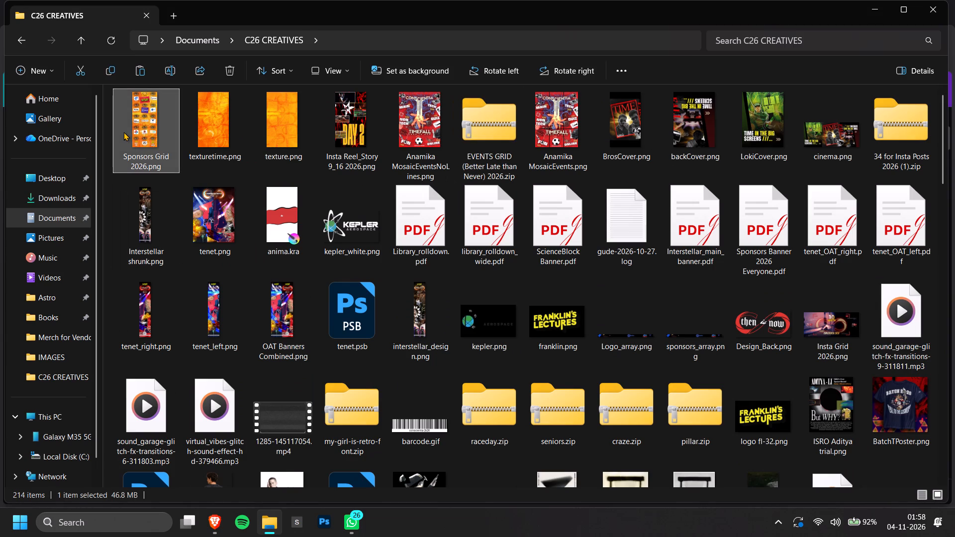
# Paste the copied Sponsors Grid 2026.png into the DCIM folder of the Galaxy M35 5G's internal storage.
pyautogui.click(58, 447)
pyautogui.doubleClick(60, 445)
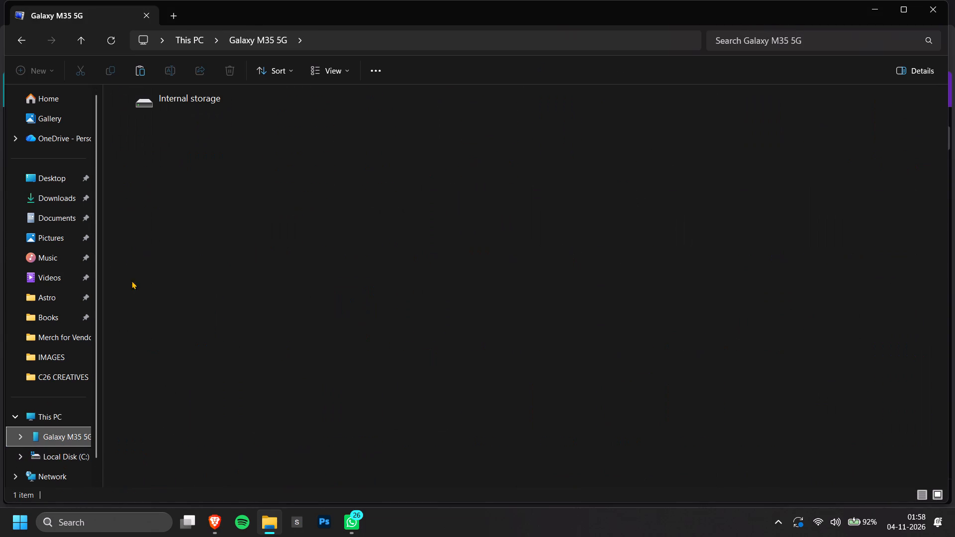
pyautogui.doubleClick(252, 113)
pyautogui.doubleClick(510, 116)
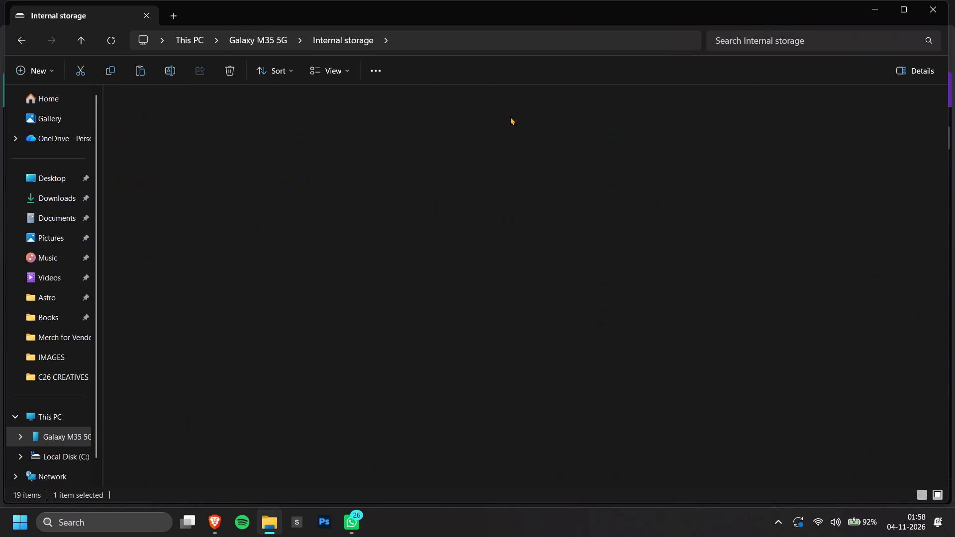
pyautogui.hotkey('ctrl', 'v')
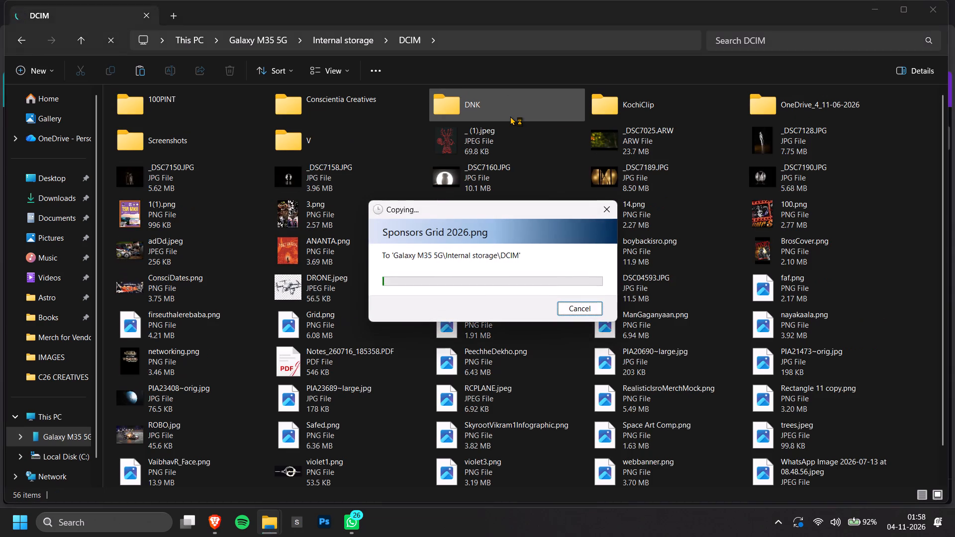
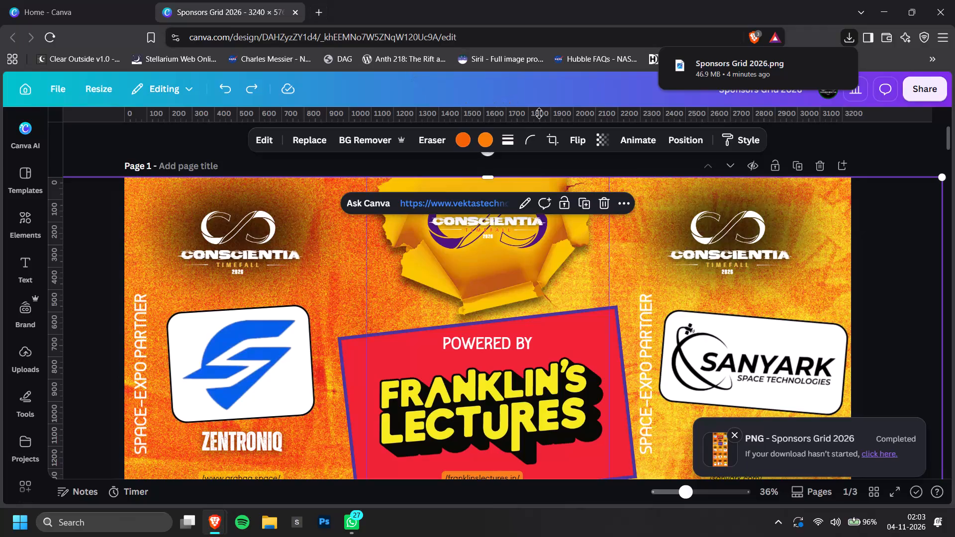
# Set the text colour of the ZENTRONIQ name under the ZQ logo in the Gaming & Photobooth Partner cell to solid white.
pyautogui.click(896, 237)
pyautogui.scroll(-8, 896, 237)
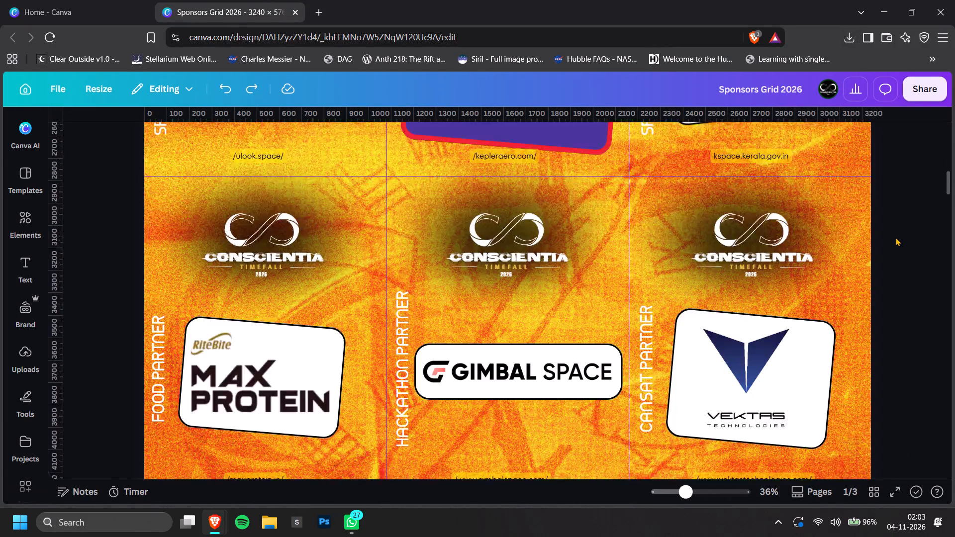
pyautogui.scroll(-6, 896, 237)
pyautogui.scroll(3, 896, 237)
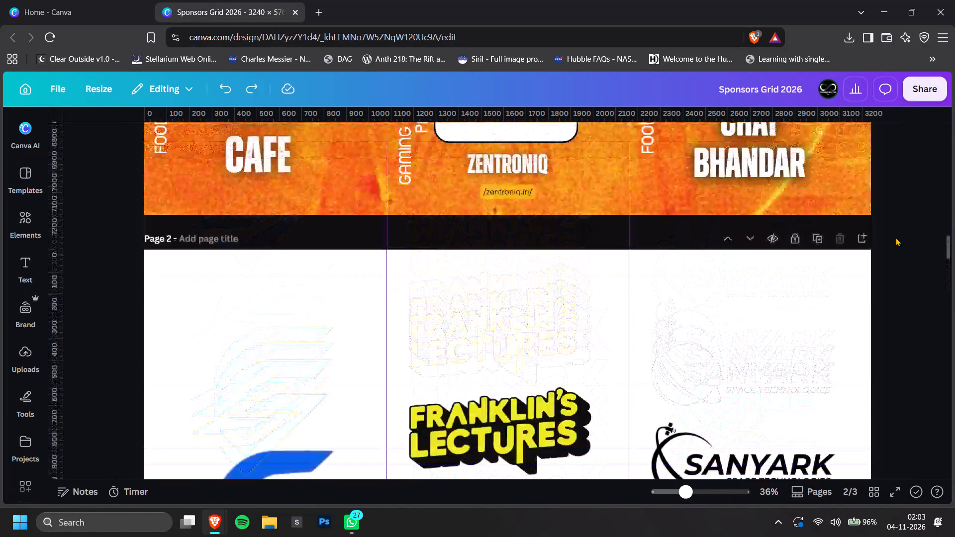
pyautogui.scroll(4, 896, 237)
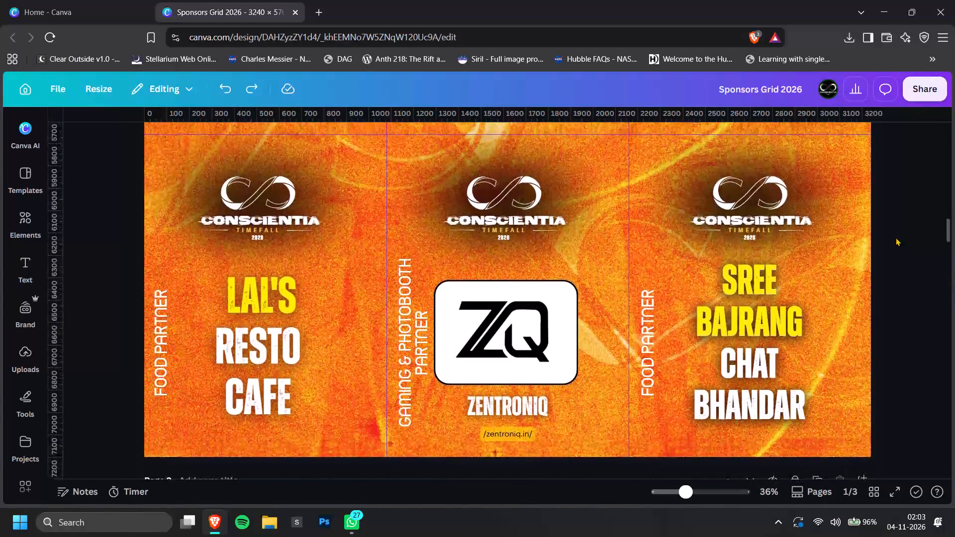
pyautogui.scroll(1, 896, 237)
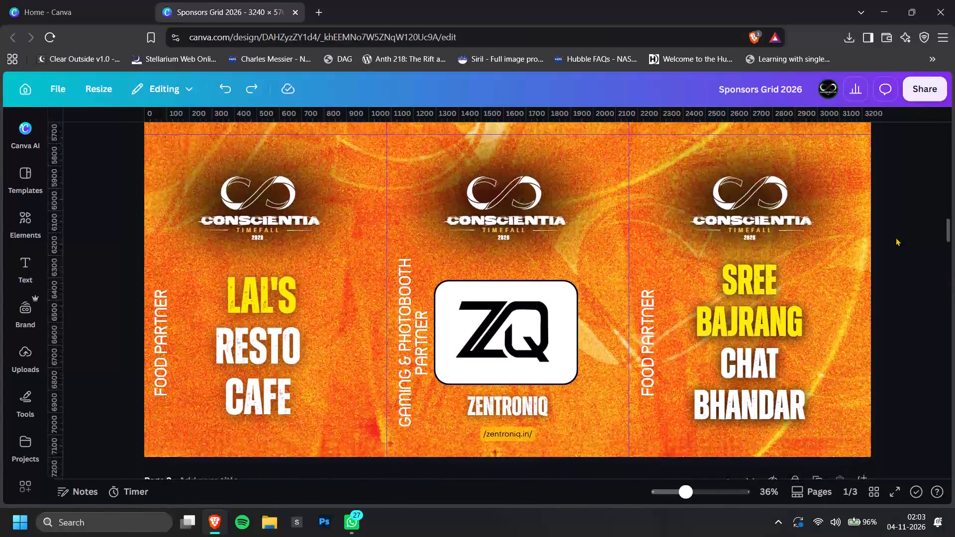
pyautogui.click(495, 398)
pyautogui.click(390, 144)
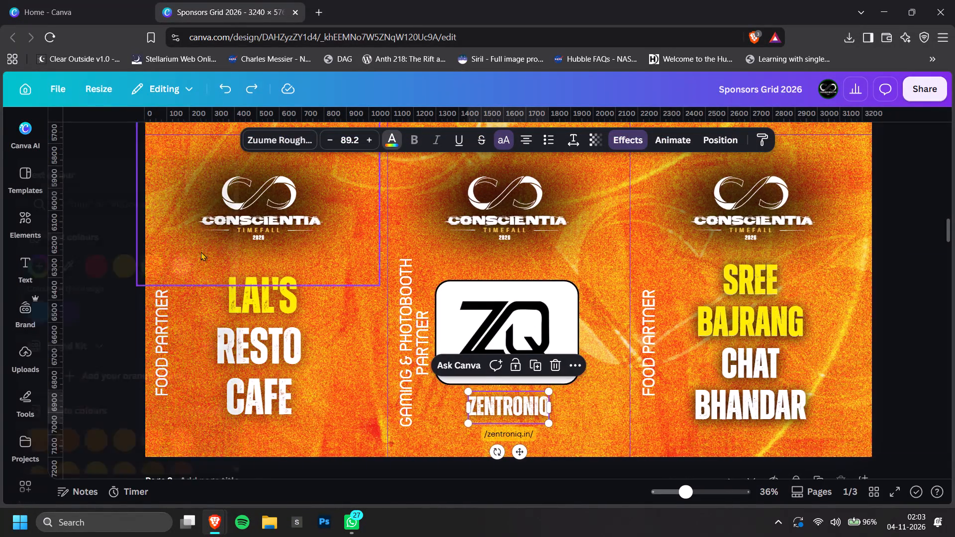
pyautogui.scroll(-2, 175, 298)
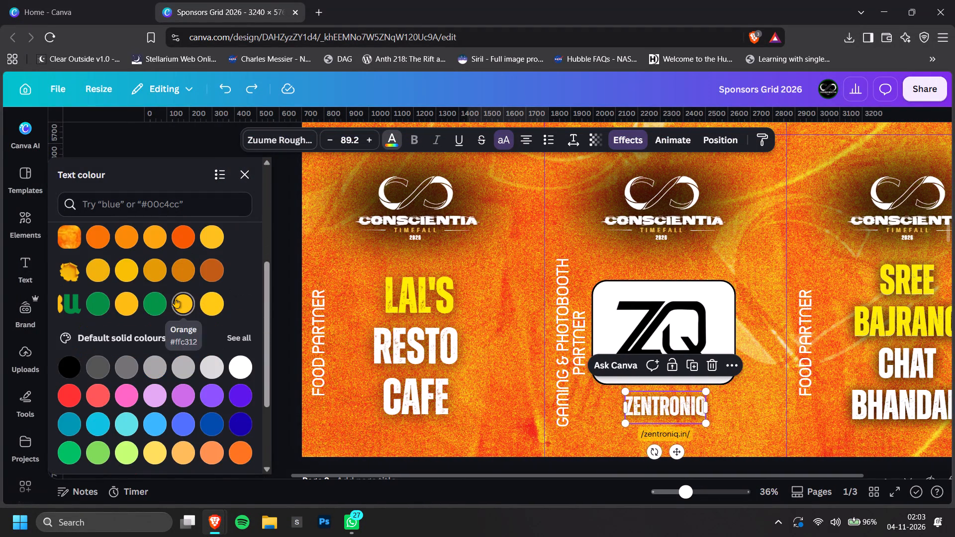
pyautogui.click(236, 359)
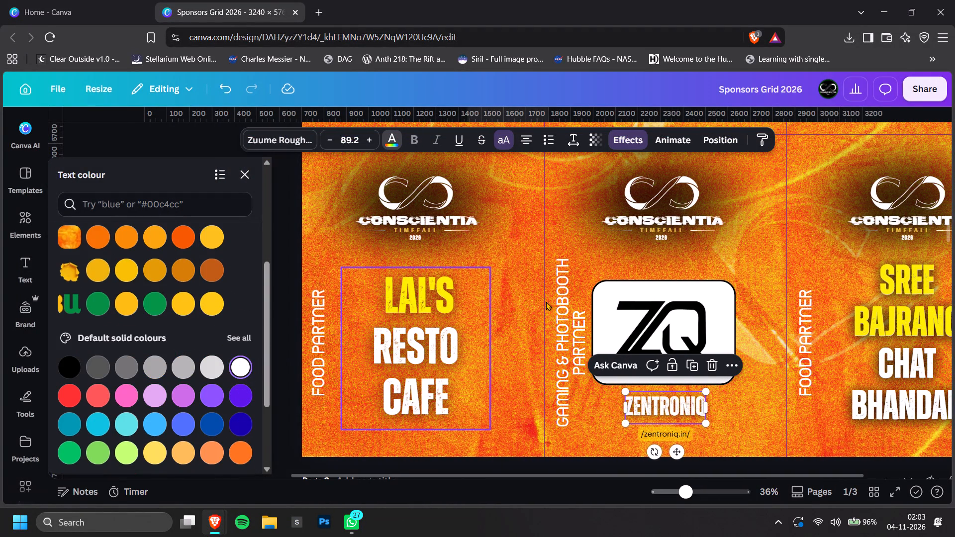
pyautogui.click(290, 348)
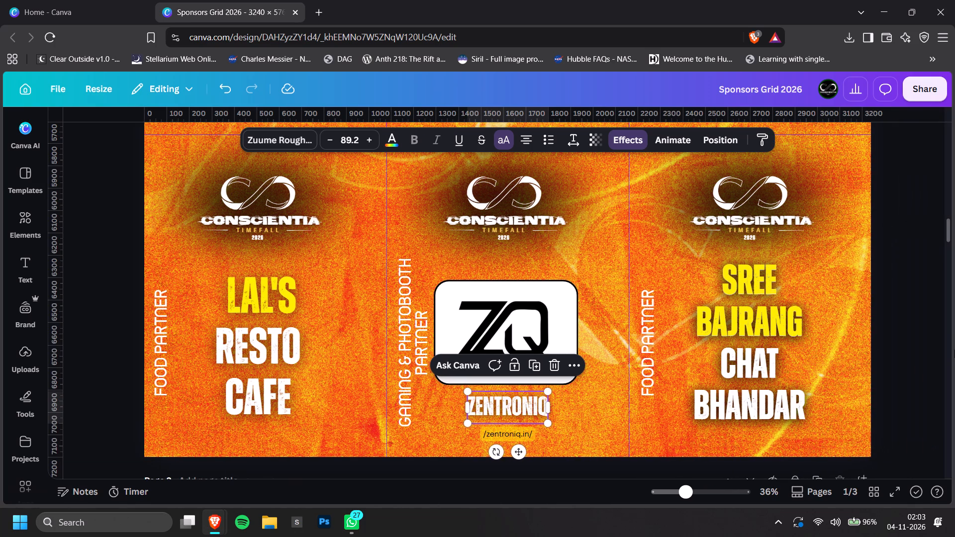
pyautogui.click(925, 314)
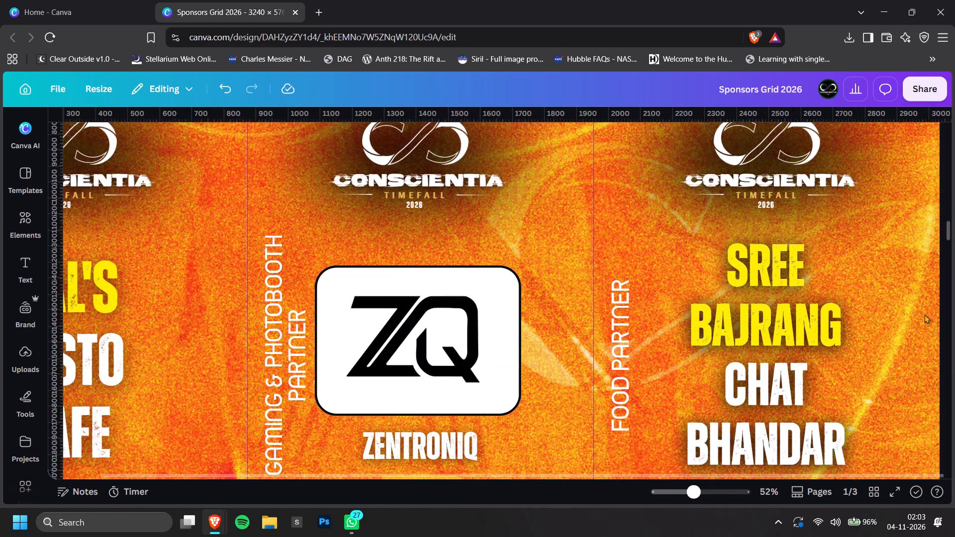
# Search Google for "zentroniq" in a new tab, look through the results, and return to the Sponsors Grid 2026 design.
pyautogui.scroll(-1, 925, 314)
pyautogui.click(315, 10)
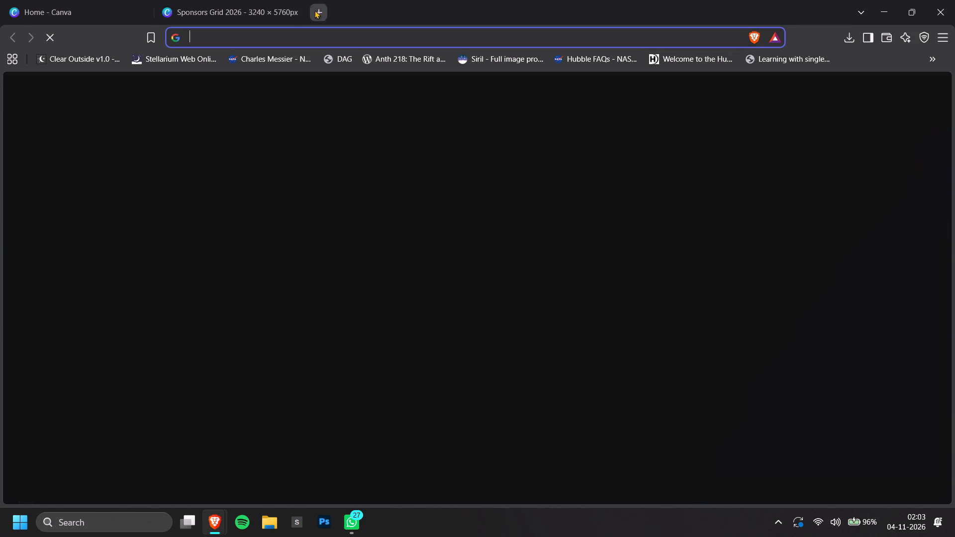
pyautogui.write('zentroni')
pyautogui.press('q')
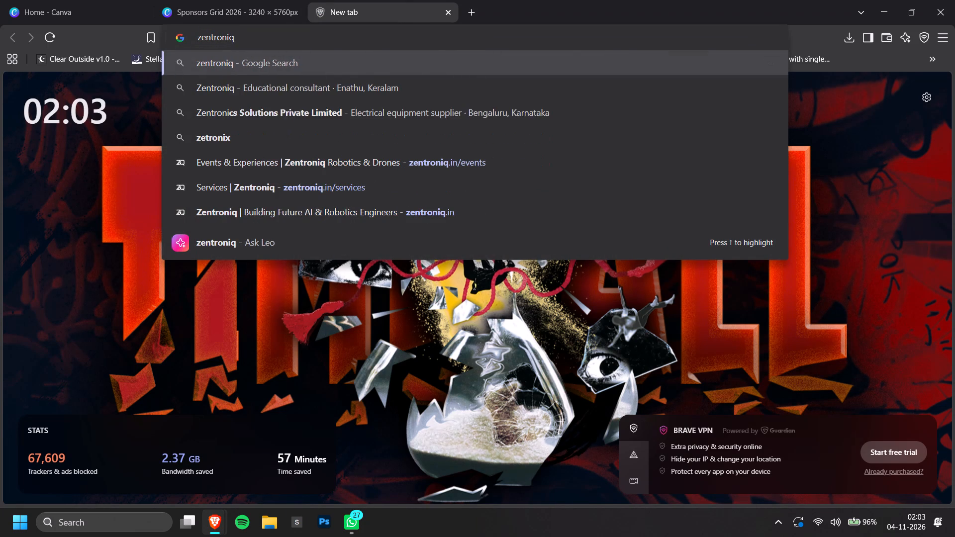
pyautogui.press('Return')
pyautogui.scroll(-1, 0, 305)
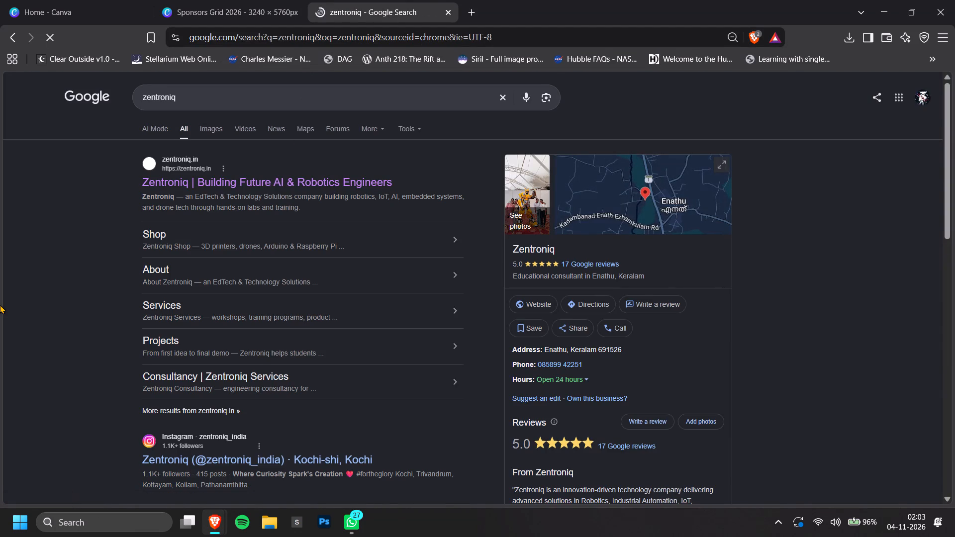
pyautogui.scroll(-2, 70, 310)
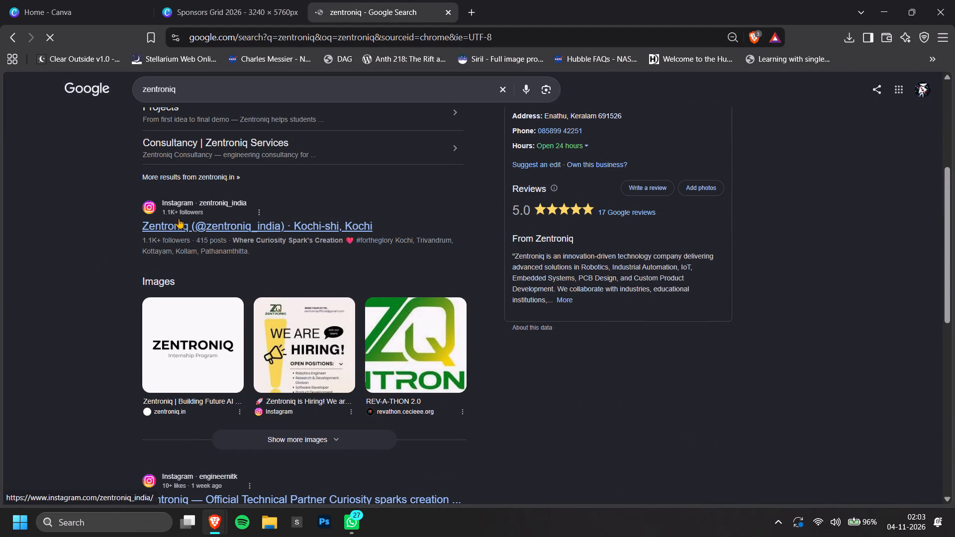
pyautogui.scroll(4, 179, 218)
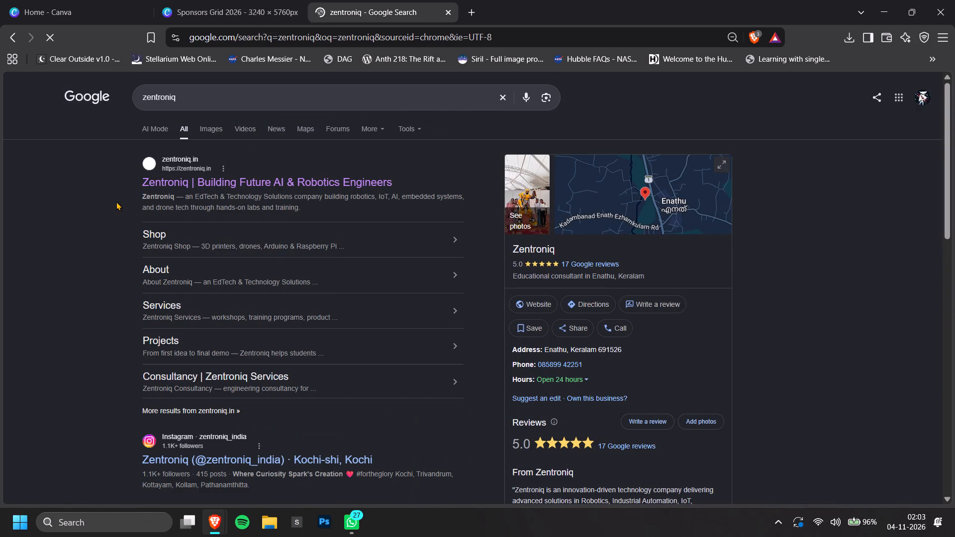
pyautogui.scroll(-3, 70, 289)
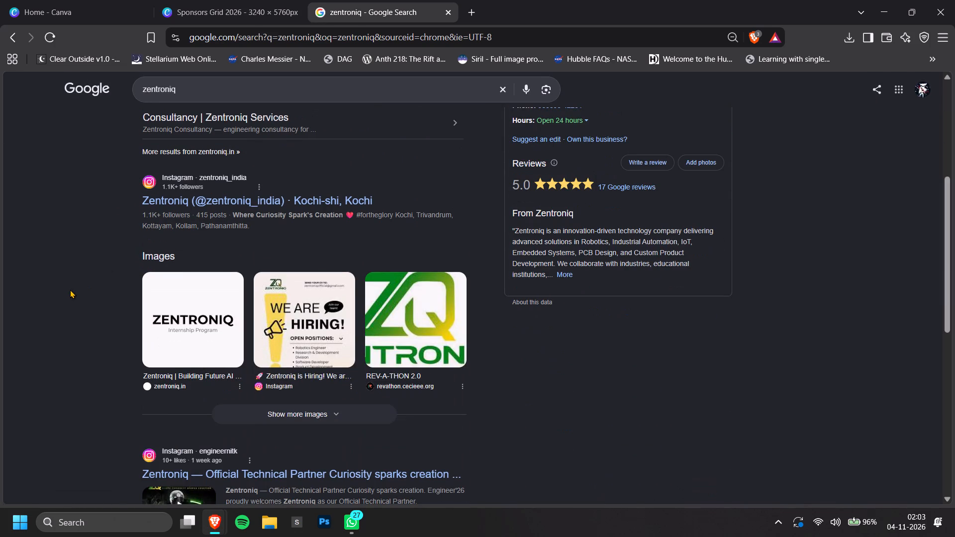
pyautogui.scroll(2, 70, 289)
pyautogui.scroll(-3, 70, 289)
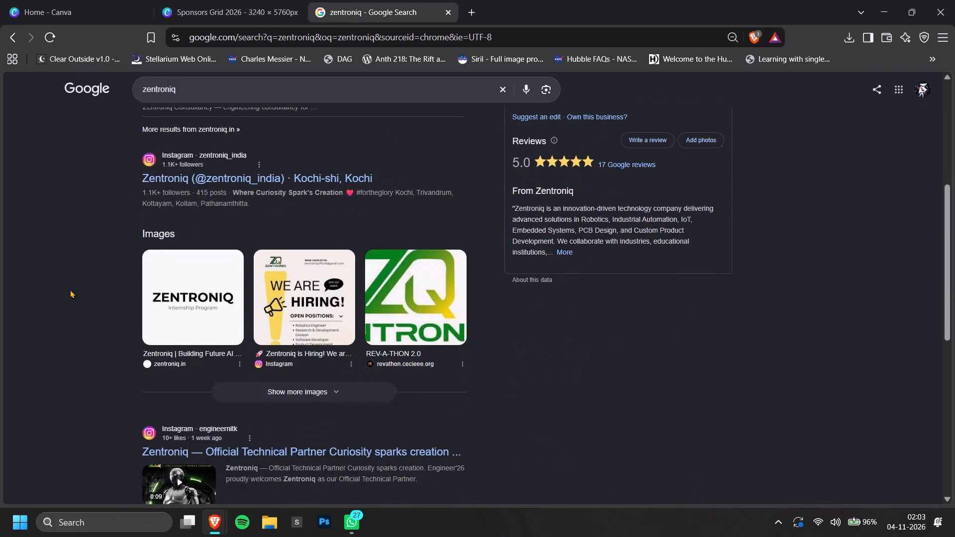
pyautogui.scroll(-3, 70, 289)
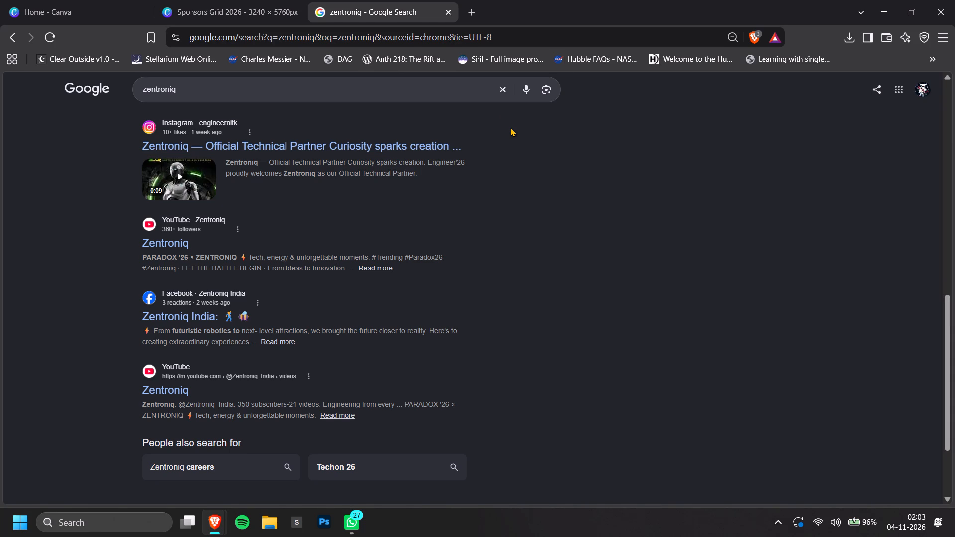
pyautogui.click(451, 9)
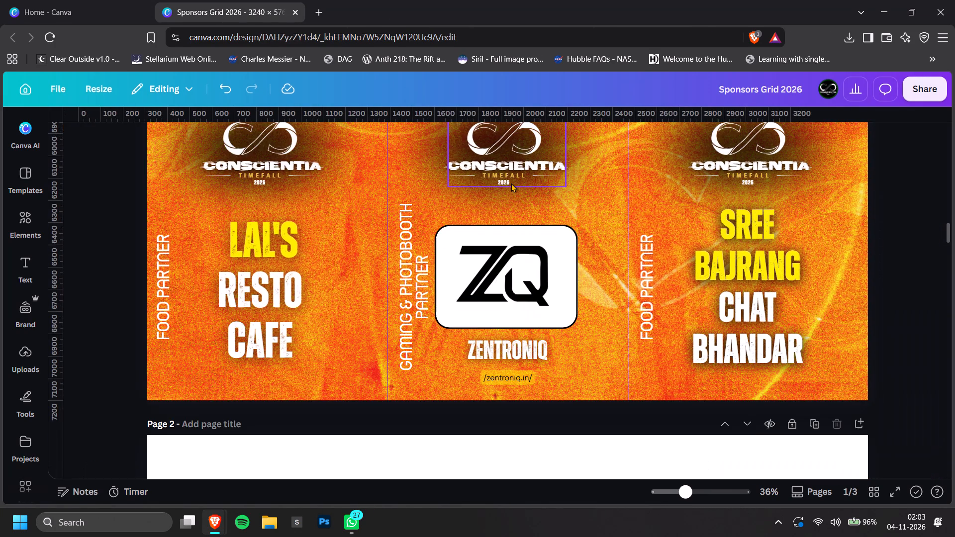
pyautogui.click(895, 268)
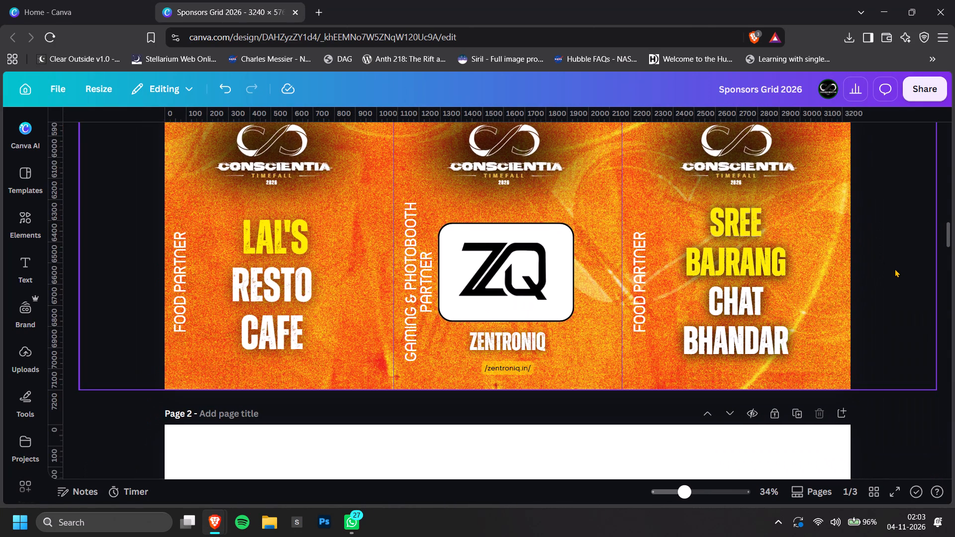
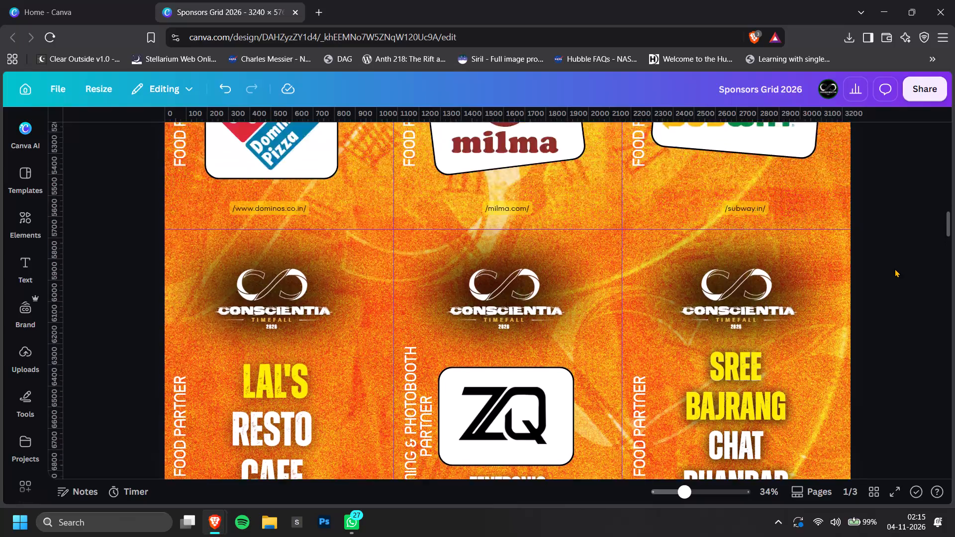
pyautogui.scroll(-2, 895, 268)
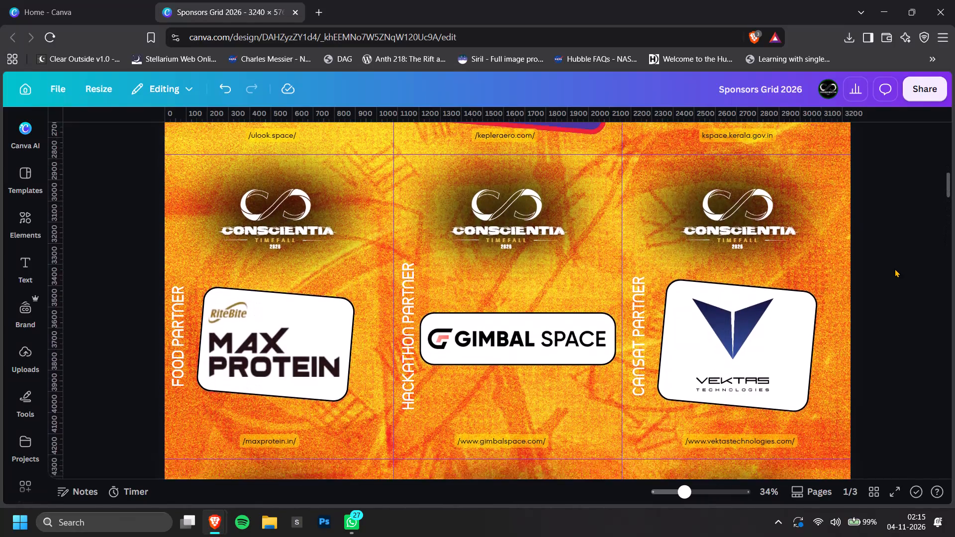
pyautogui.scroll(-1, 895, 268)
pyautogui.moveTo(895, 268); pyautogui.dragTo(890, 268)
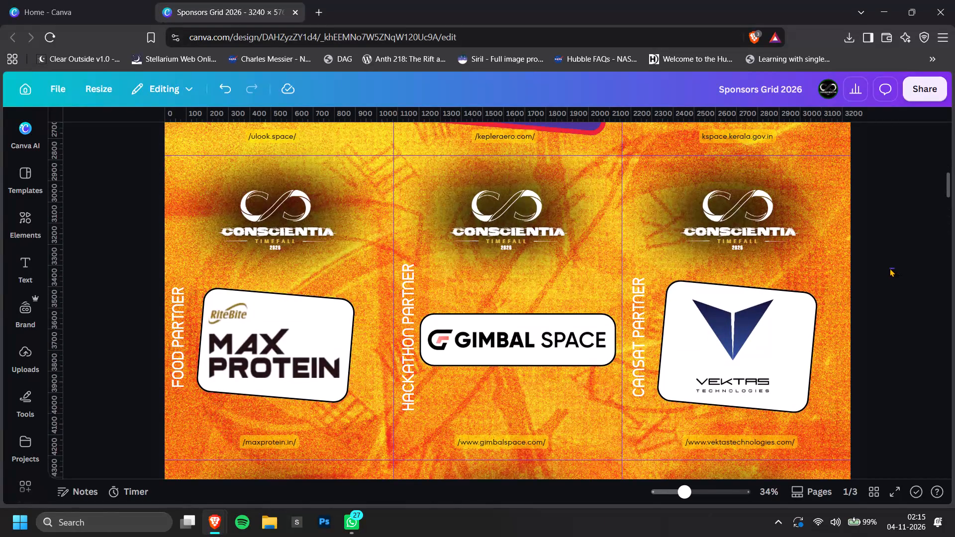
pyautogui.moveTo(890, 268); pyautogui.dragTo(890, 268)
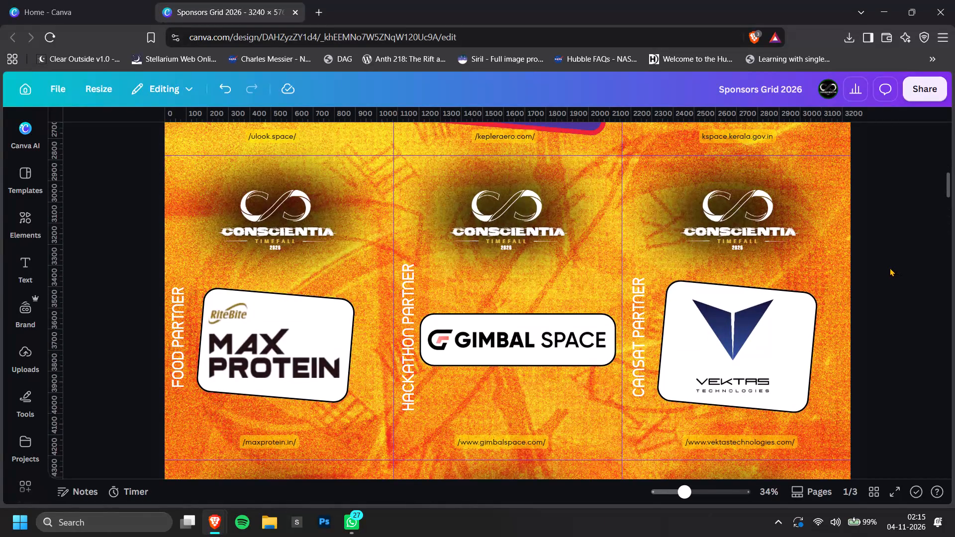
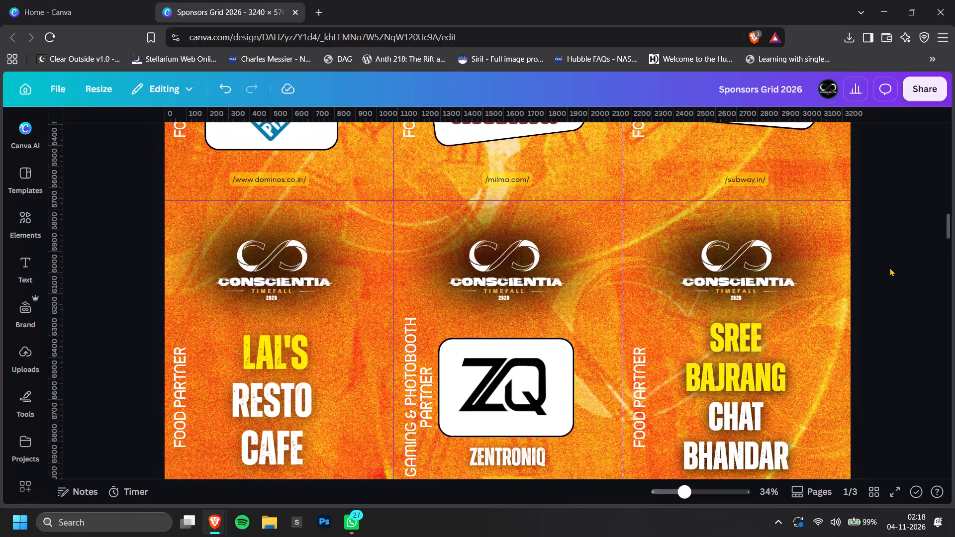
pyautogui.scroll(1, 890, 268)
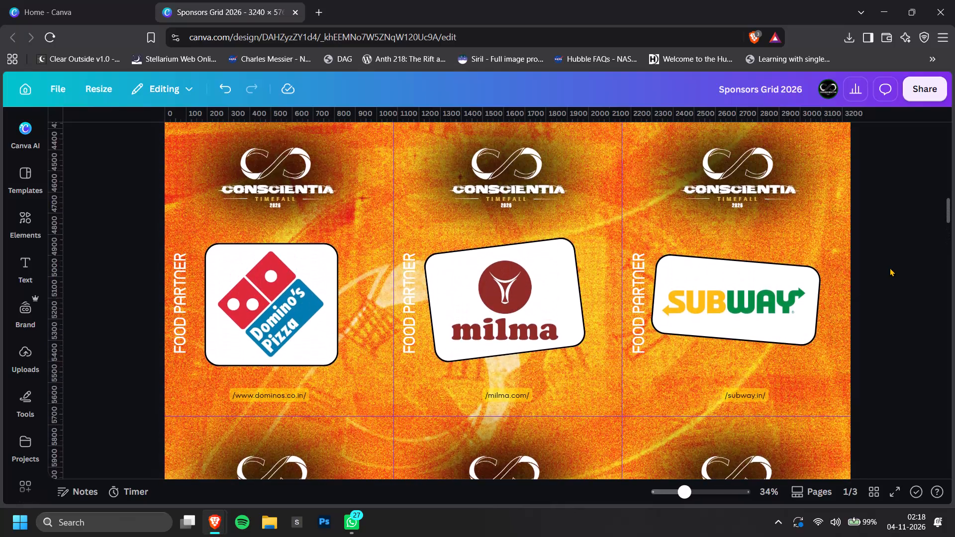
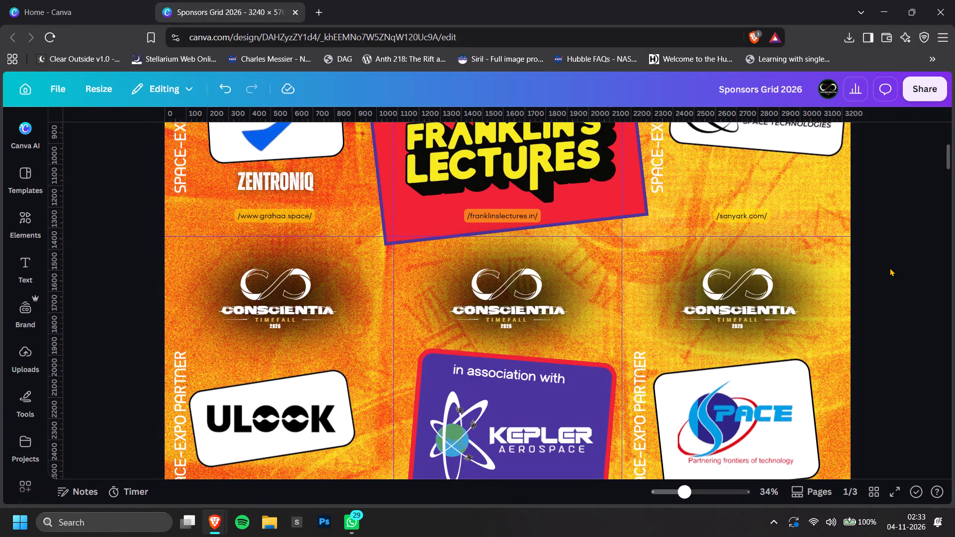
# Replace the ZENTRONIQ caption beneath the blue logo card on page 1 with "Graha Space".
pyautogui.scroll(1, 890, 268)
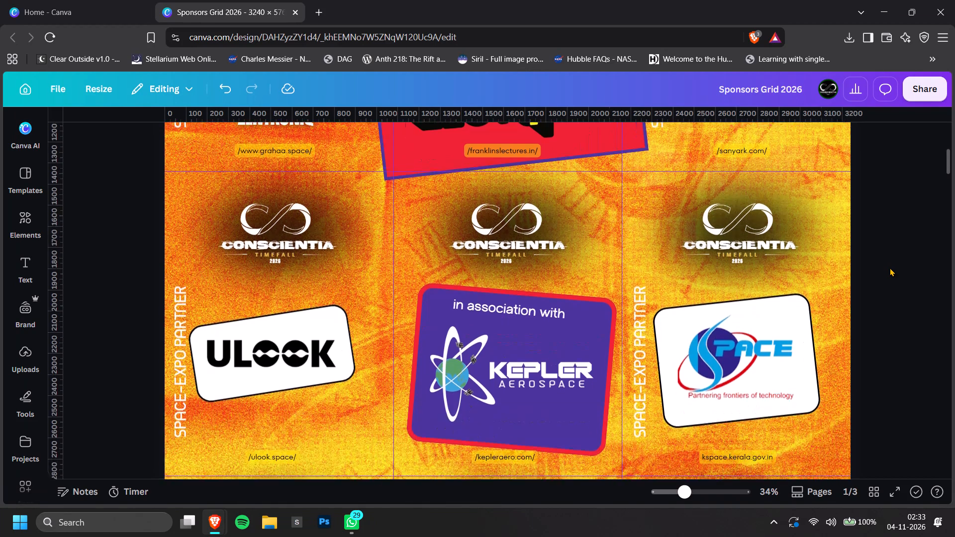
pyautogui.scroll(1, 890, 268)
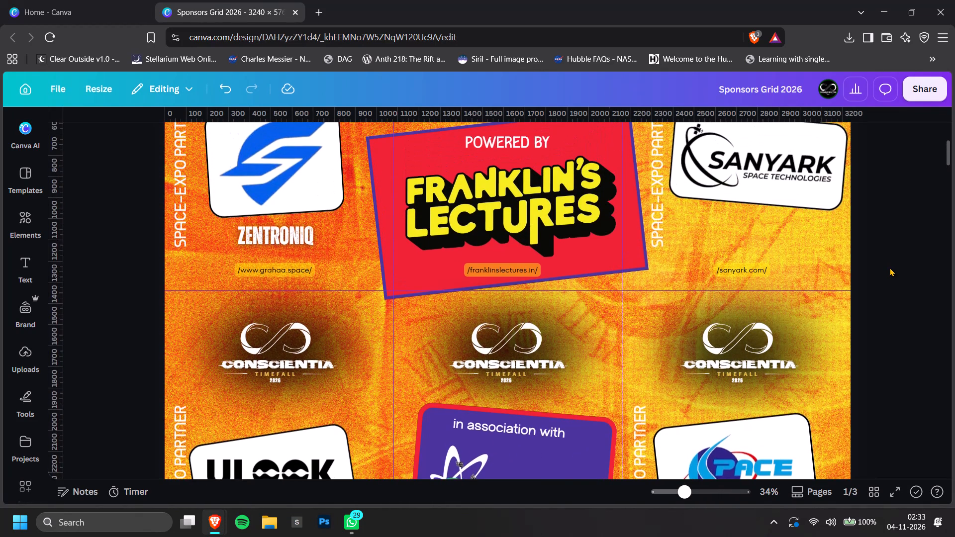
pyautogui.scroll(1, 890, 268)
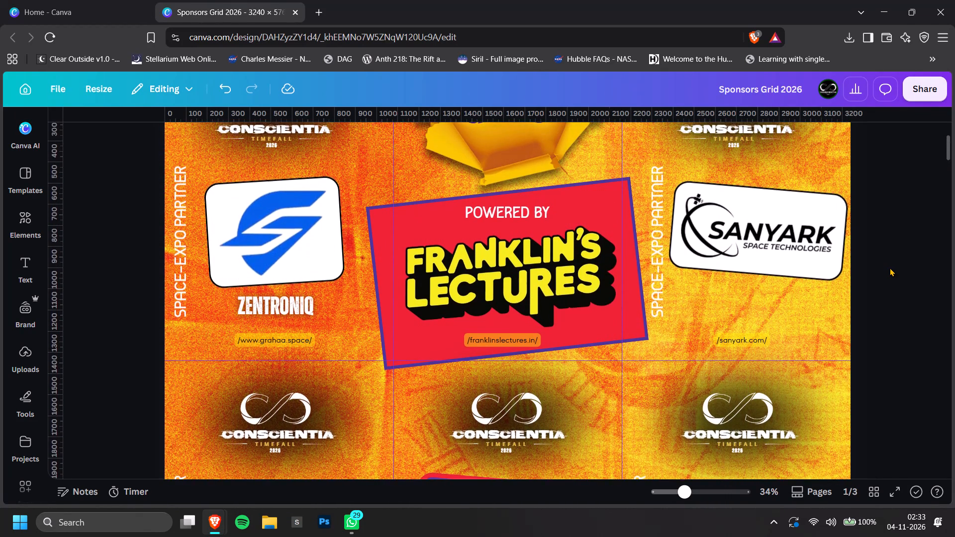
pyautogui.scroll(1, 890, 268)
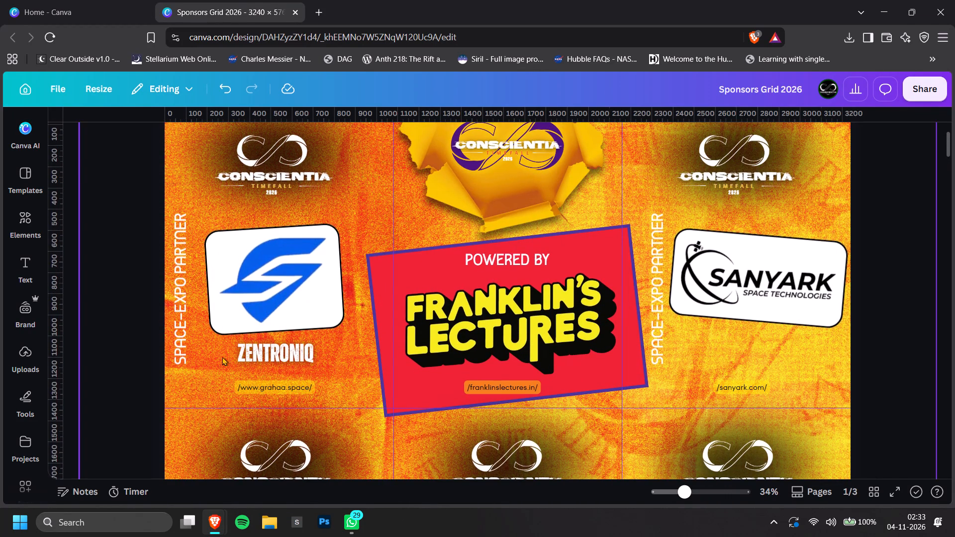
pyautogui.doubleClick(245, 350)
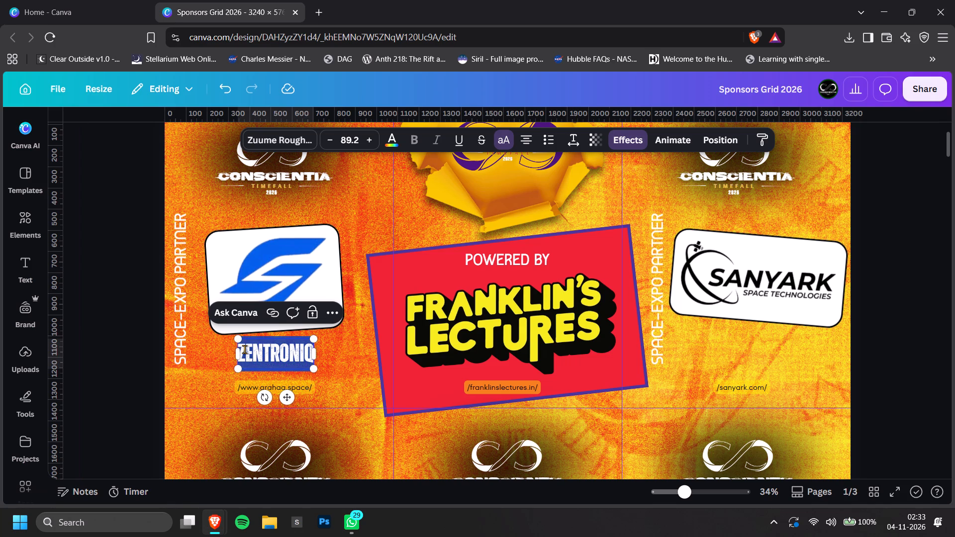
pyautogui.write('Gra')
pyautogui.write('ha Space')
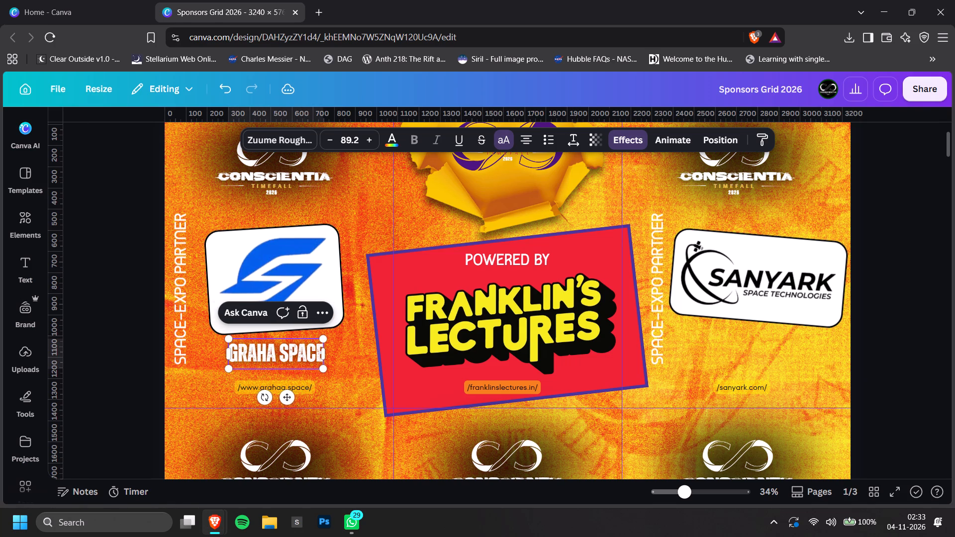
# Search the web for "graha space" to check the company name's spelling, and return to the design.
pyautogui.hotkey('ctrl', 't')
pyautogui.write('graha space')
pyautogui.press('Return')
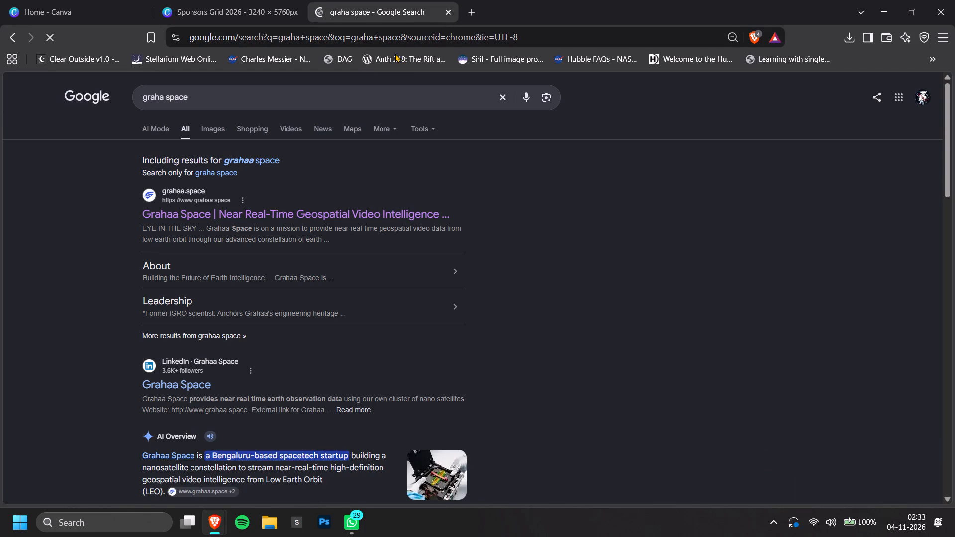
pyautogui.click(444, 13)
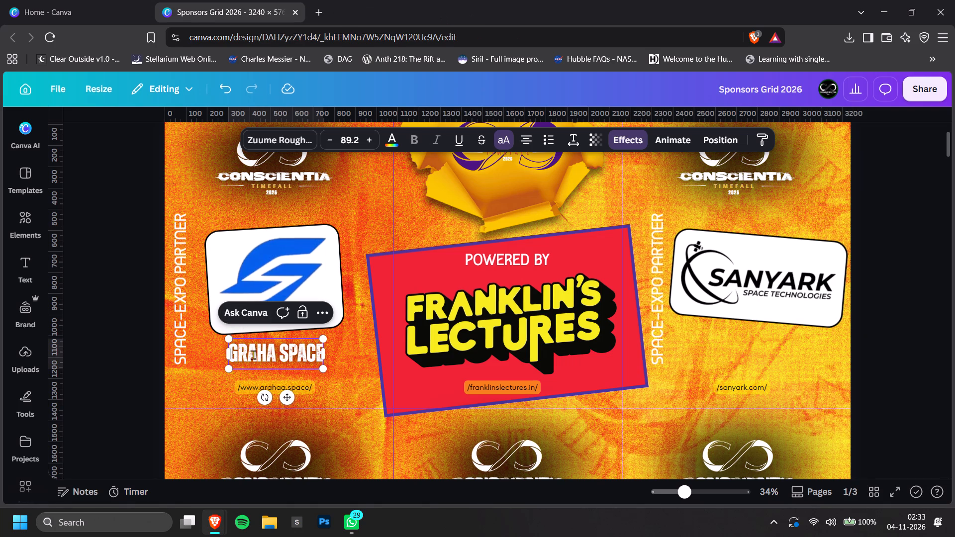
# Correct the caption beneath the blue logo card to read "Grahaa Space".
pyautogui.click(275, 350)
pyautogui.hotkey('shift', 'a')
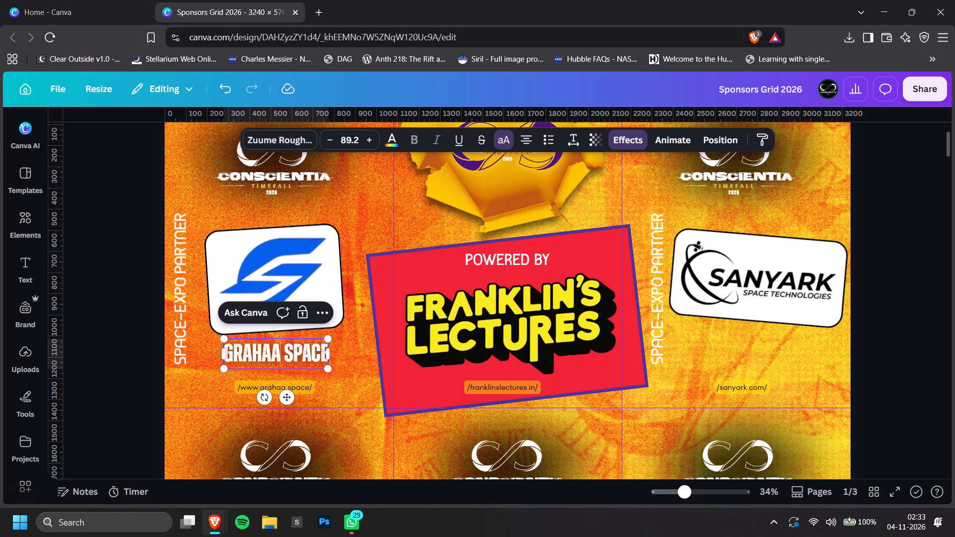
pyautogui.click(891, 233)
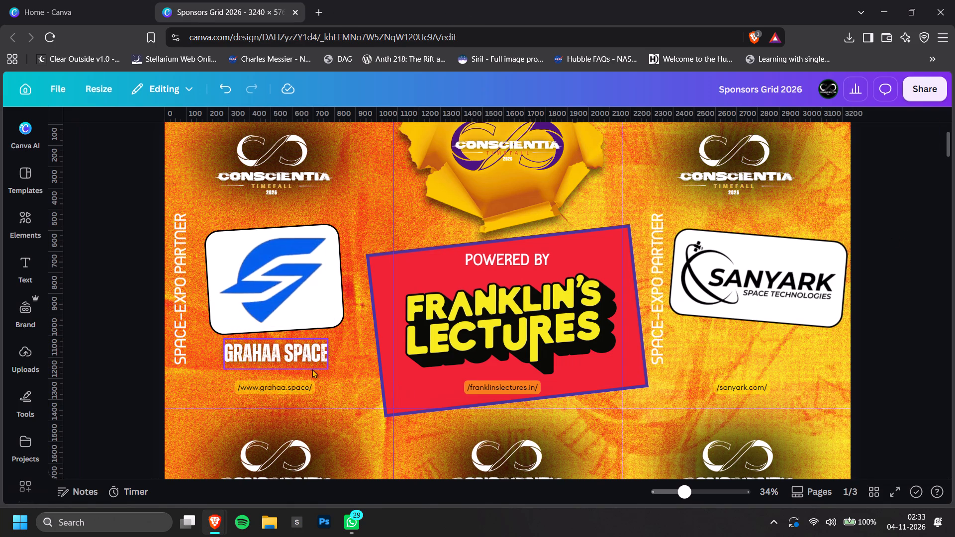
# Move the Grahaa Space caption slightly down, centred and evenly spaced between the logo card and the web address.
pyautogui.moveTo(311, 367); pyautogui.dragTo(308, 370)
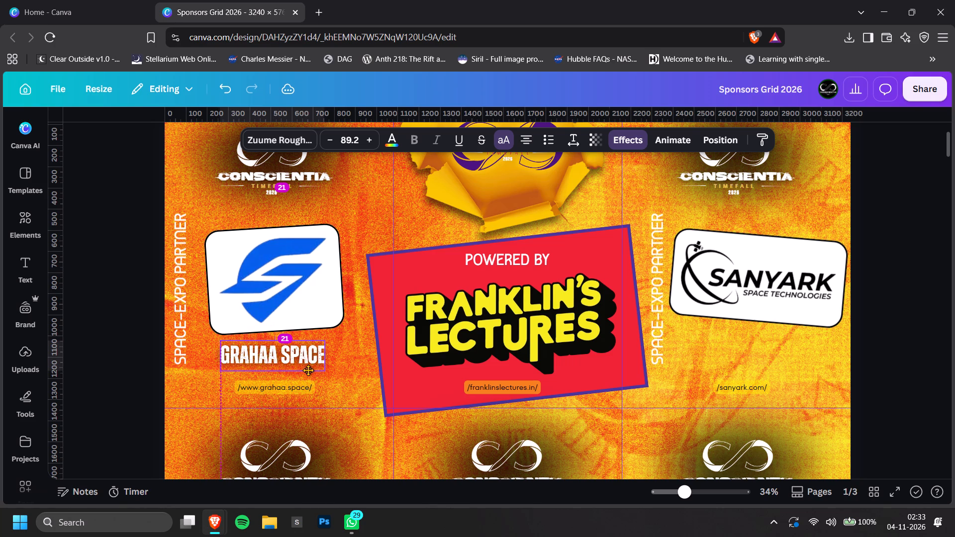
pyautogui.moveTo(308, 370); pyautogui.dragTo(311, 374)
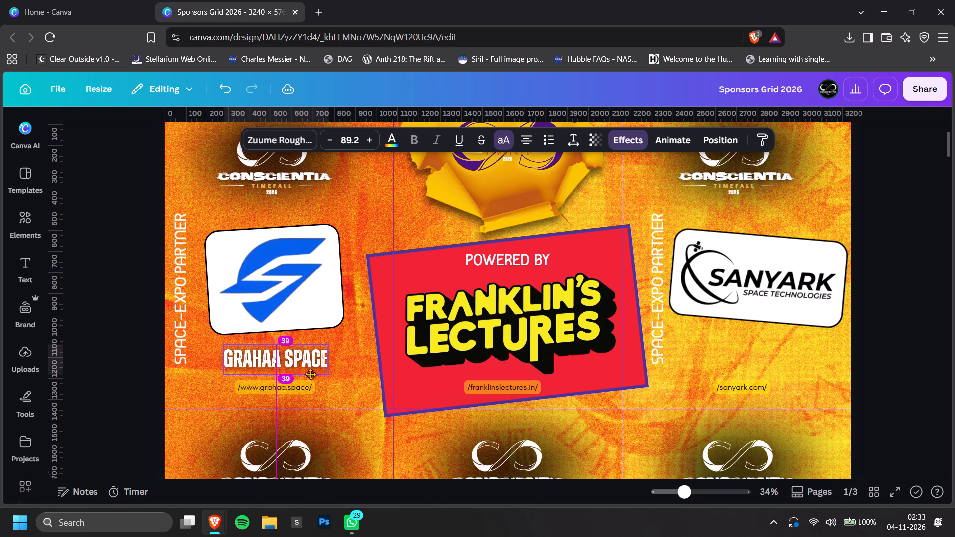
pyautogui.moveTo(311, 374); pyautogui.dragTo(310, 374)
pyautogui.click(940, 200)
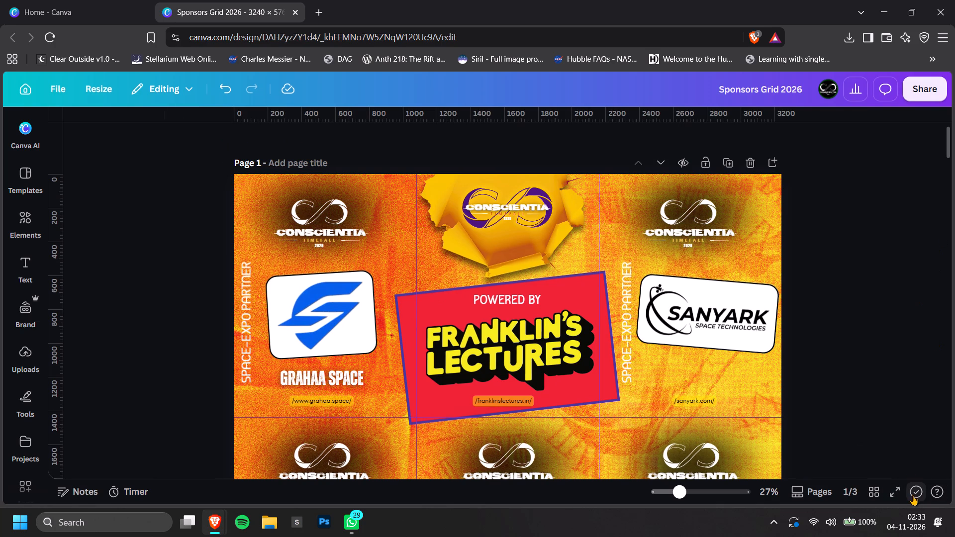
# Download only page 1 of the design as a high-quality PNG.
pyautogui.click(867, 345)
pyautogui.click(936, 101)
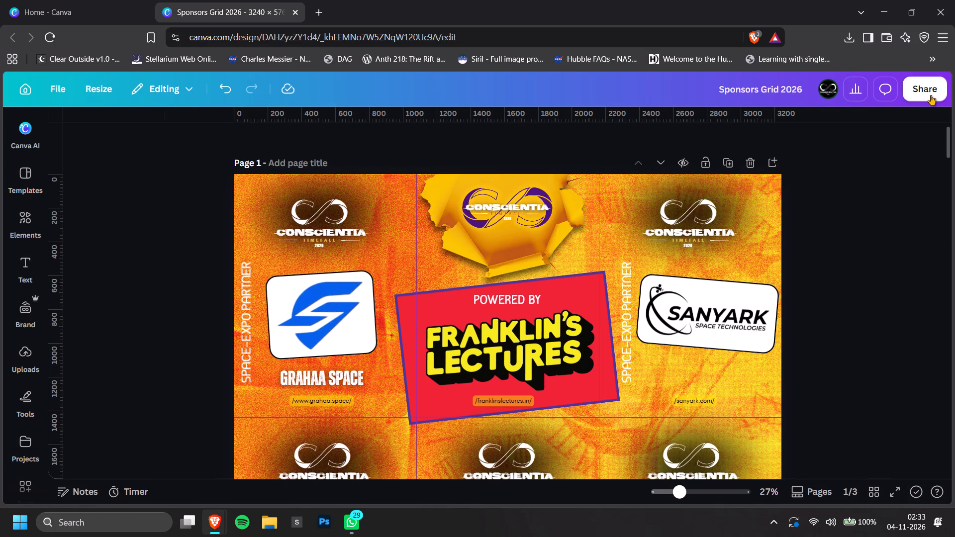
pyautogui.click(931, 95)
pyautogui.click(736, 361)
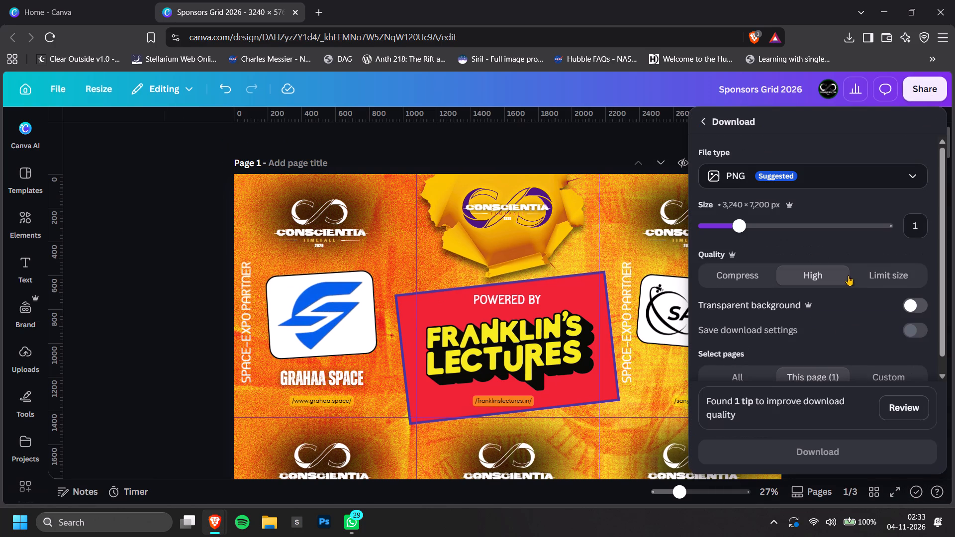
pyautogui.click(816, 411)
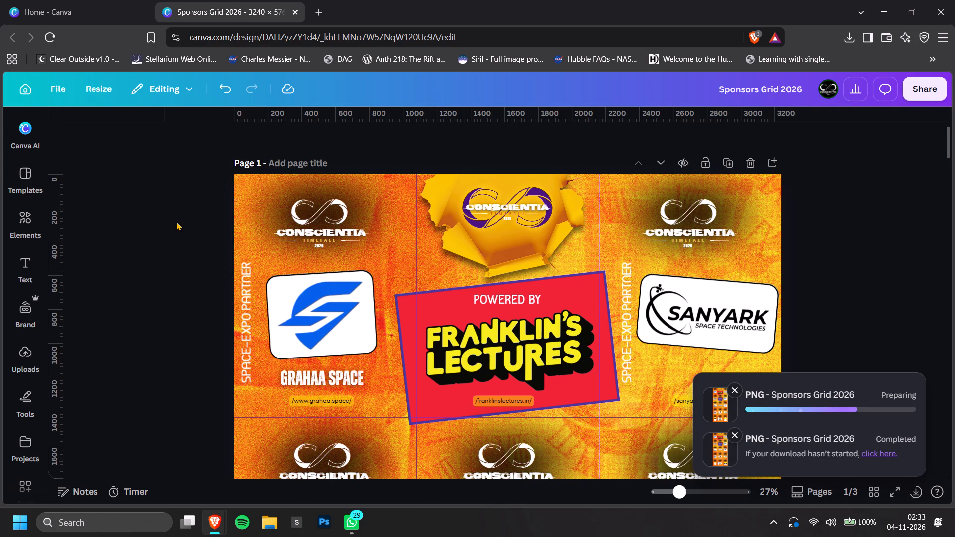
# Capture a screenshot of the KSPACE logo card on page 1 and dismiss the capture preview.
pyautogui.scroll(-2, 177, 222)
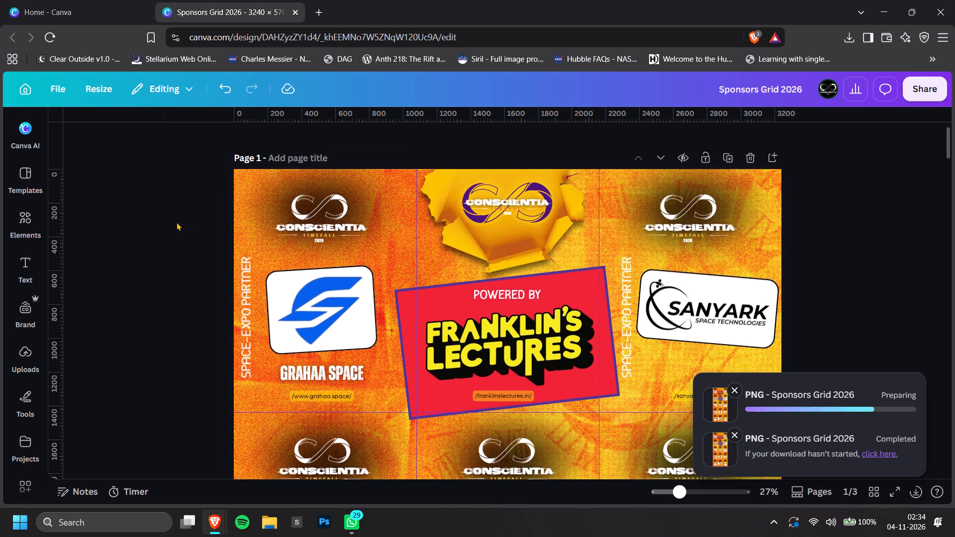
pyautogui.scroll(-5, 177, 222)
pyautogui.scroll(1, 177, 222)
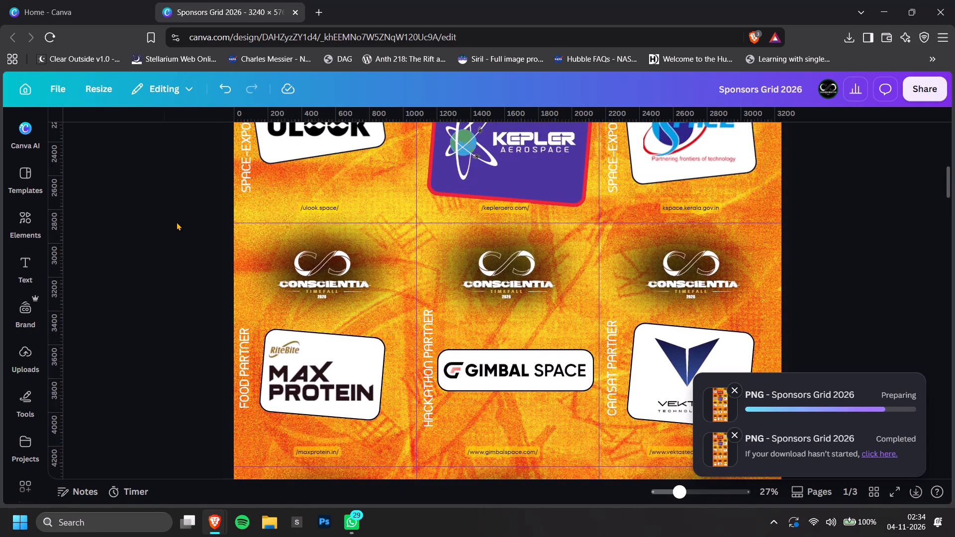
pyautogui.scroll(1, 495, 214)
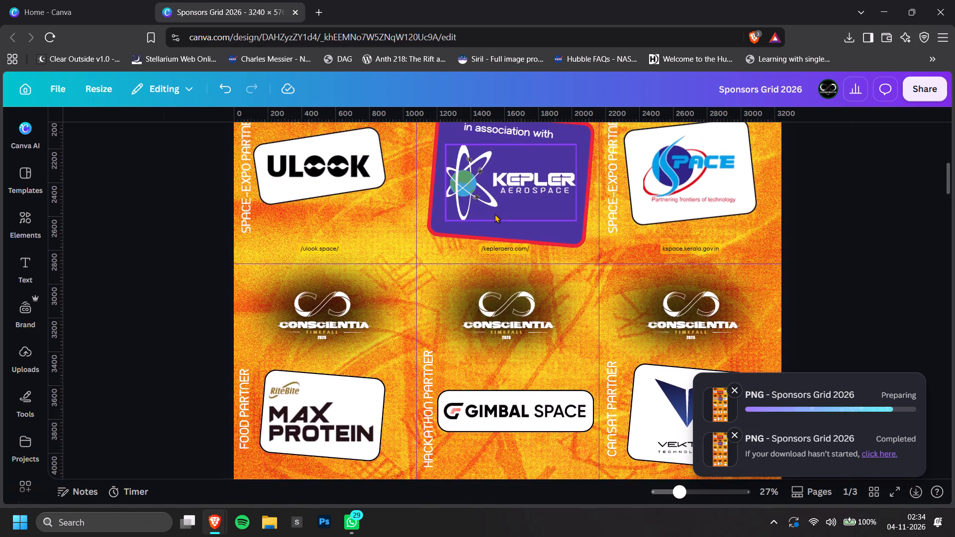
pyautogui.scroll(1, 495, 214)
pyautogui.scroll(1, 894, 191)
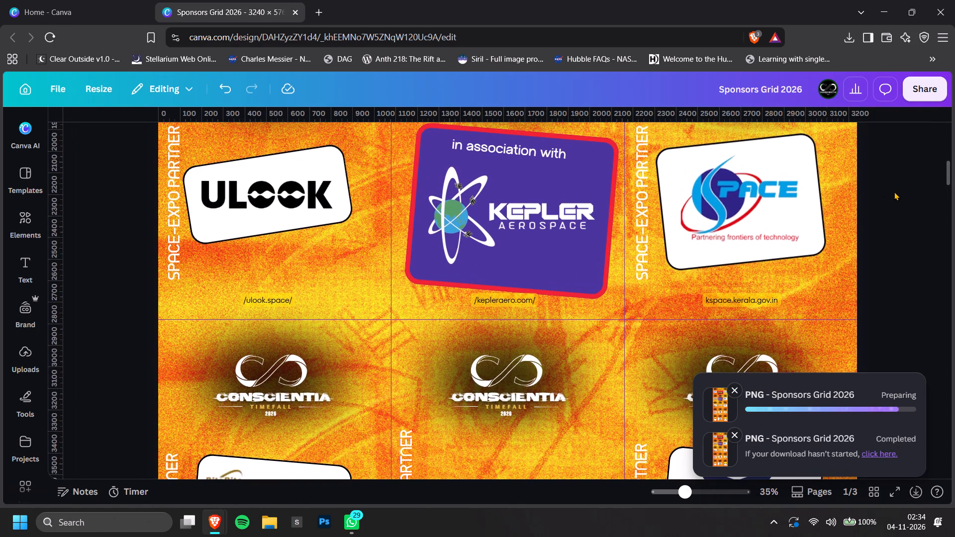
pyautogui.press('Print')
pyautogui.moveTo(676, 145); pyautogui.dragTo(810, 268)
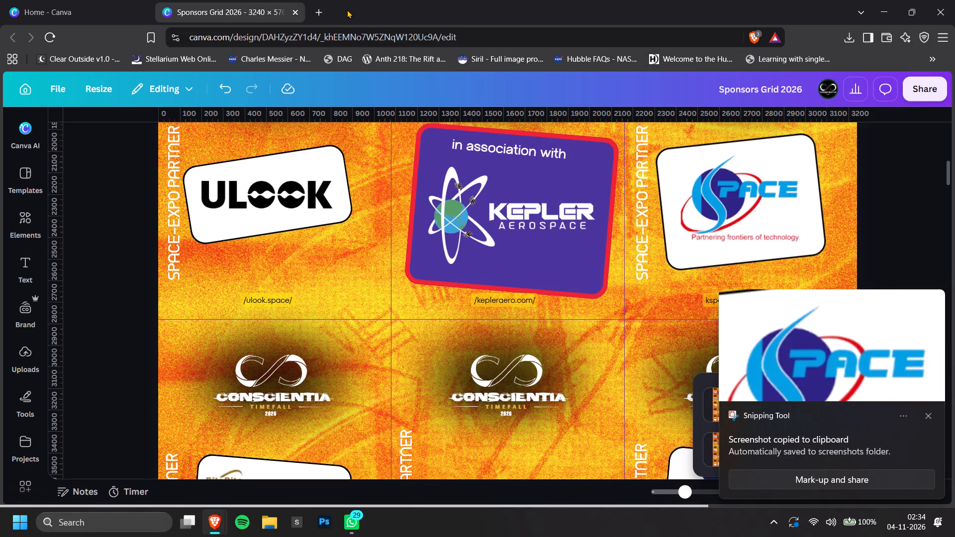
pyautogui.moveTo(812, 359); pyautogui.dragTo(954, 337)
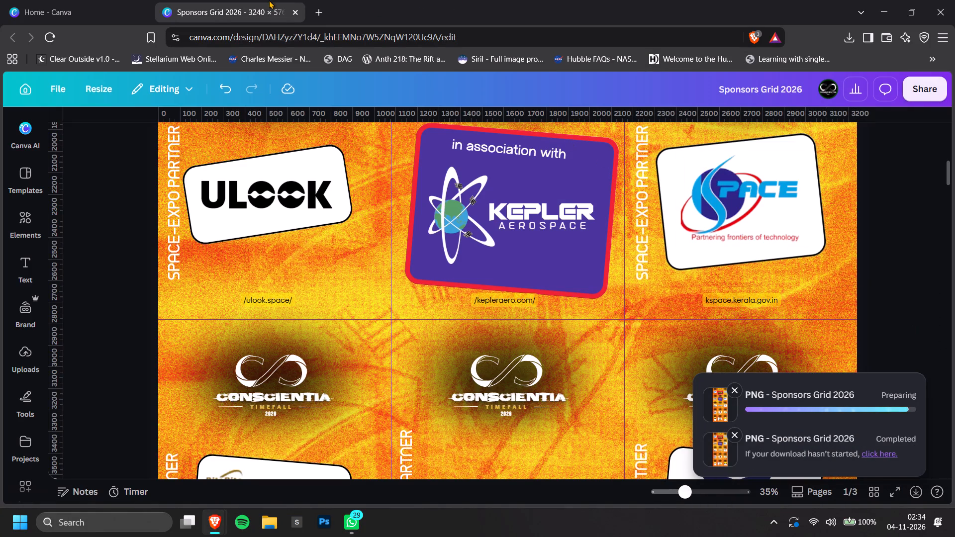
# Search the web for "kspace" and compare the organisation's result with its logo and address in the design.
pyautogui.click(324, 15)
pyautogui.write('kspace')
pyautogui.press('Return')
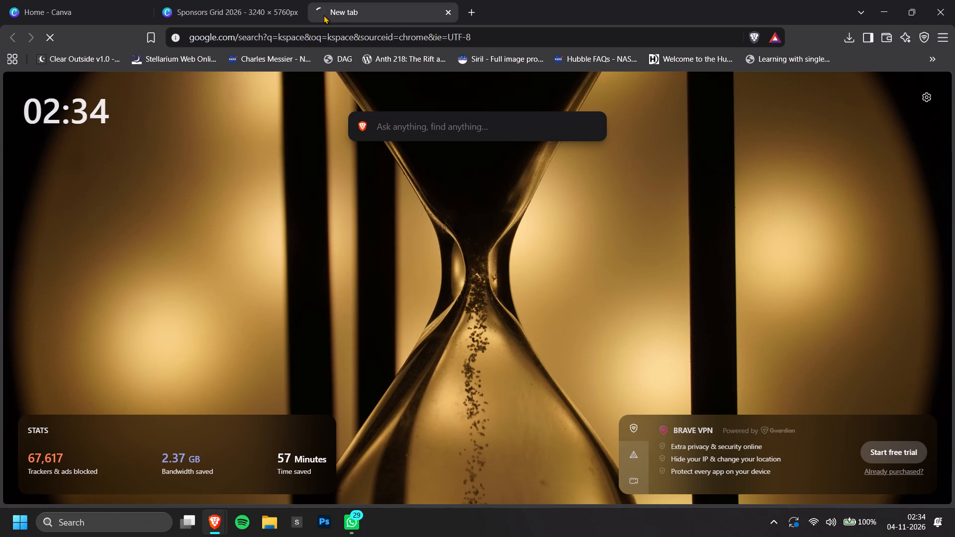
pyautogui.click(200, 0)
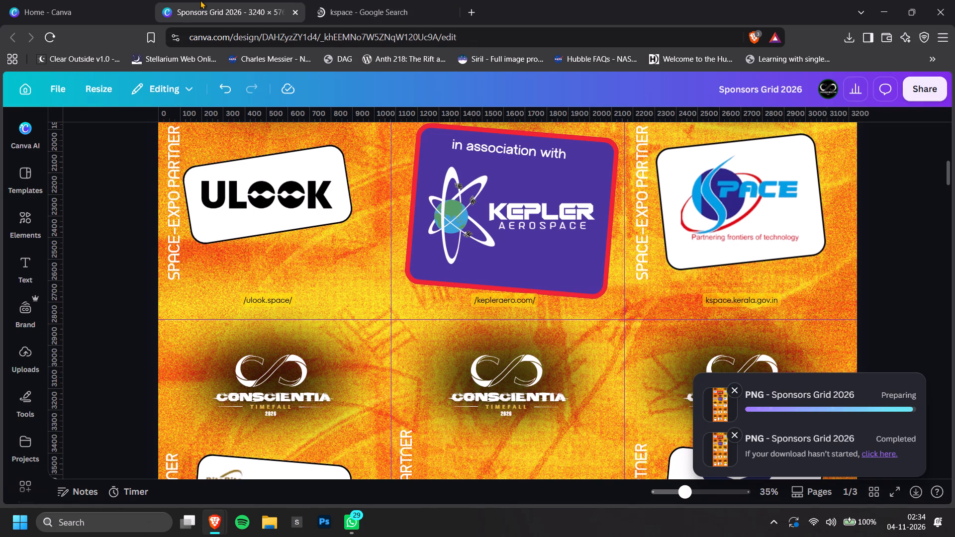
pyautogui.click(310, 0)
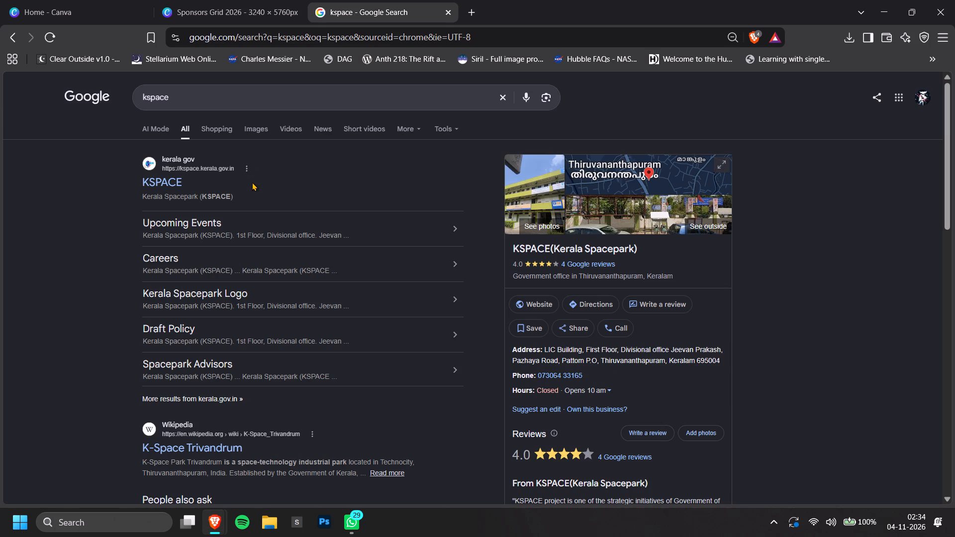
# Save the exported PNG in C26 CREATIVES, replacing the existing Sponsors Grid 2026.png.
pyautogui.click(231, 3)
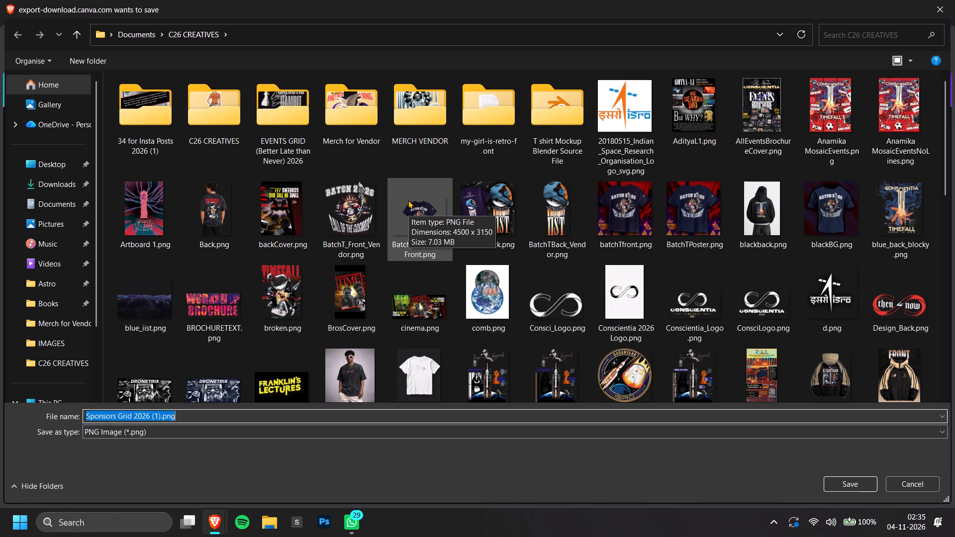
pyautogui.scroll(-3, 432, 223)
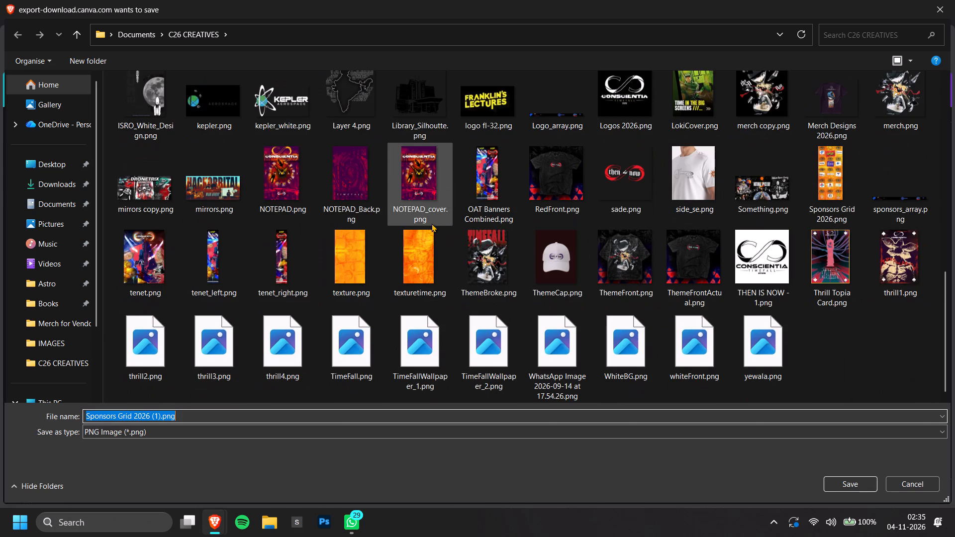
pyautogui.doubleClick(832, 205)
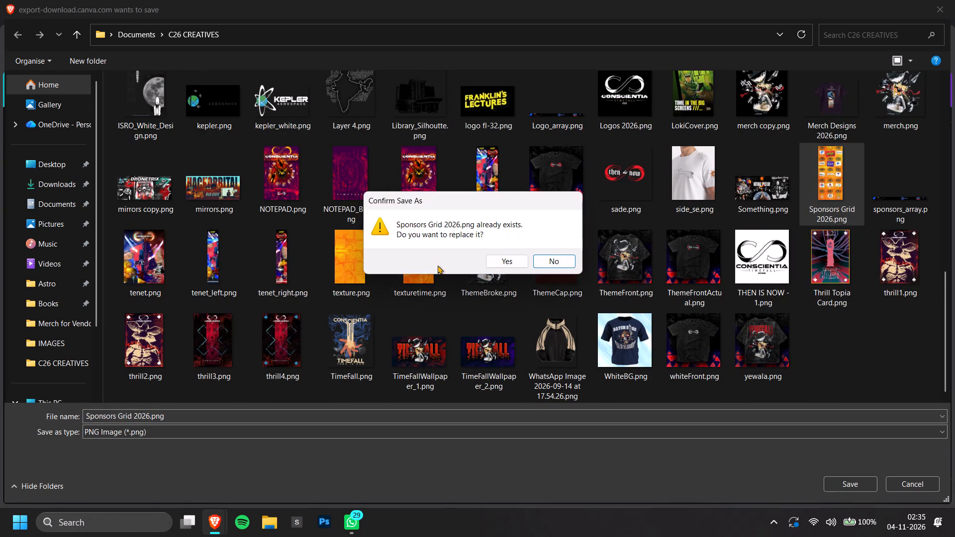
pyautogui.click(495, 264)
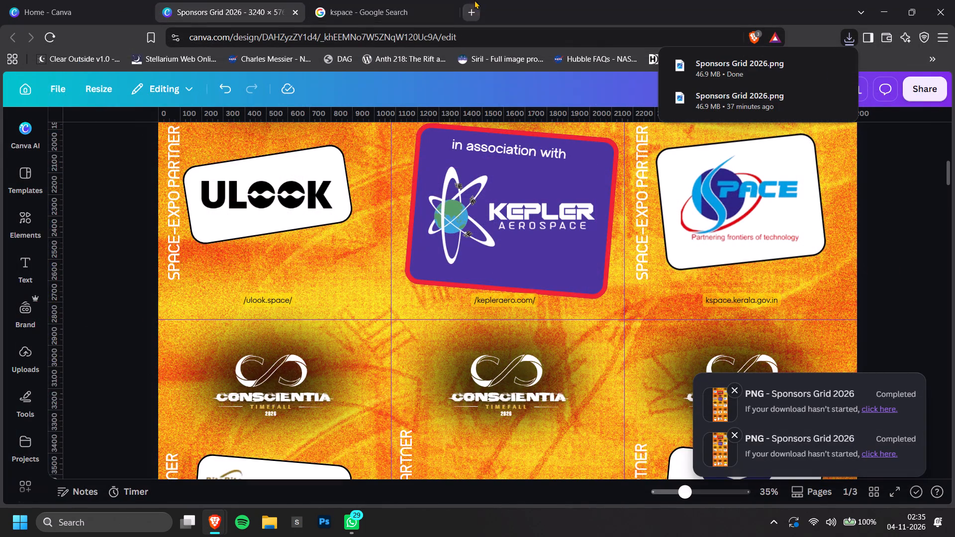
# Search the web for whether "associated sponsor" is a right phrase, read the answer, and close the search tab.
pyautogui.click(396, 2)
pyautogui.click(361, 29)
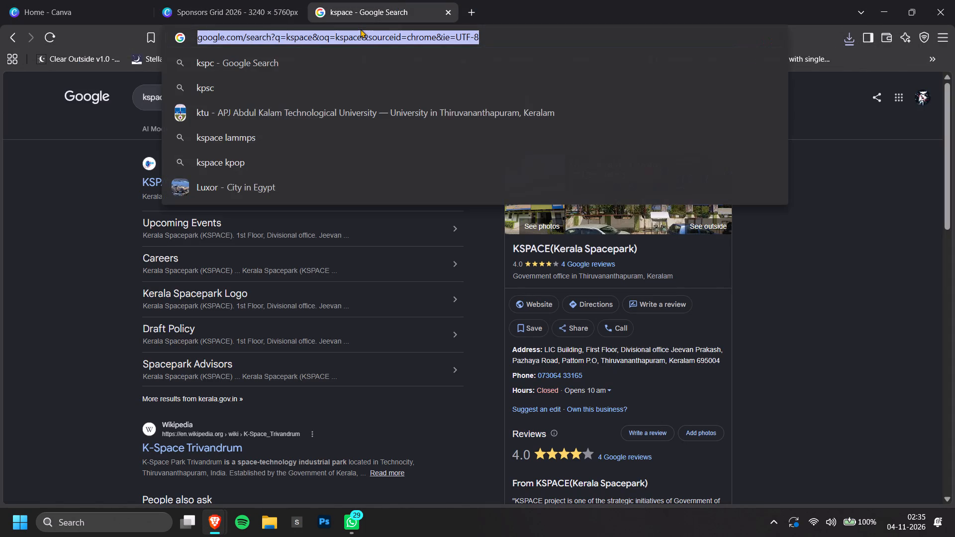
pyautogui.write('is associated sponsor a w')
pyautogui.press('BackSpace')
pyautogui.write('right ohrase')
pyautogui.press('Return')
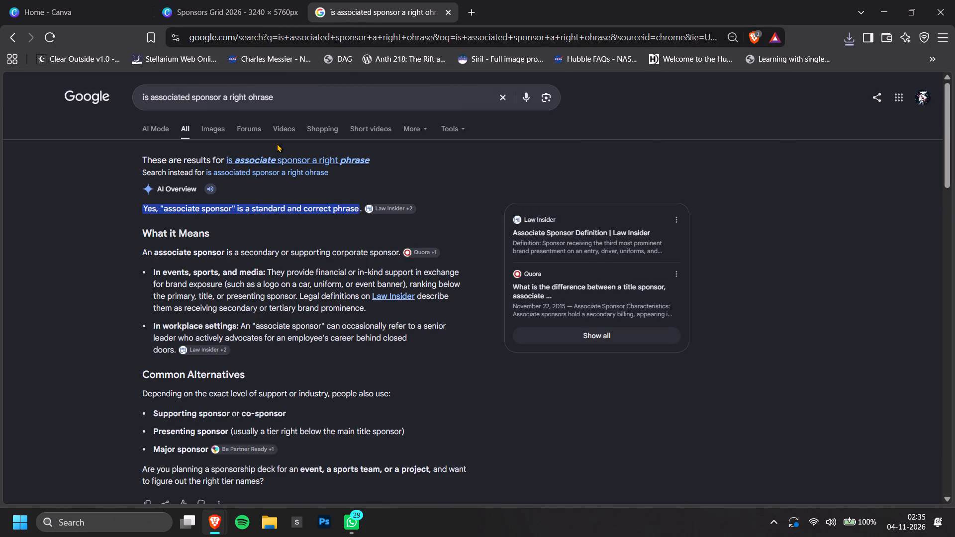
pyautogui.click(447, 15)
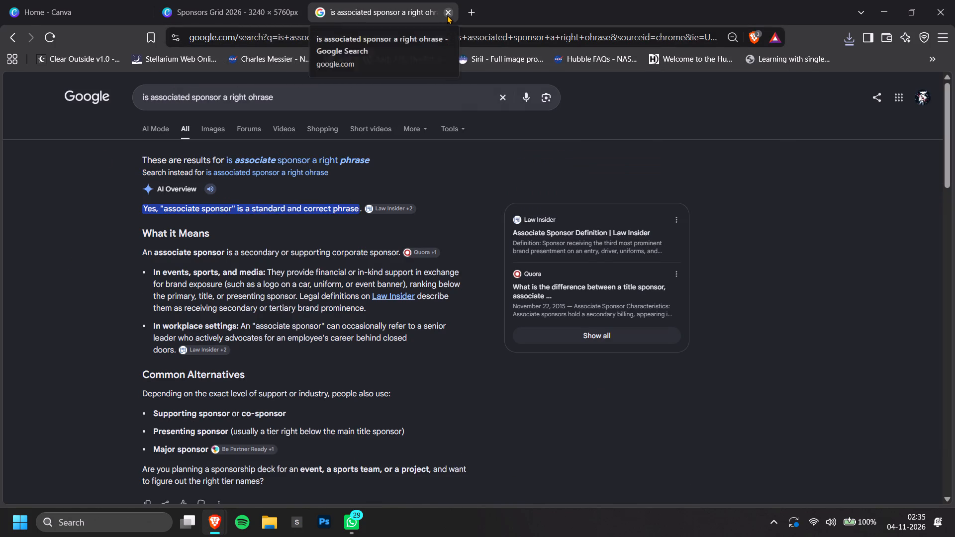
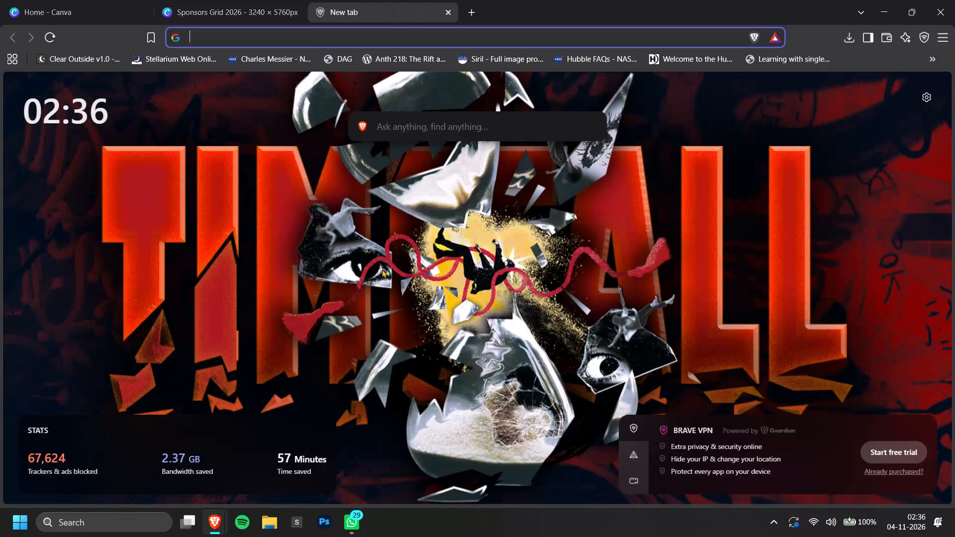
# Search the web for "kepler aerospace" and "kepler aerospace logo", and examine the image and web results for the sponsor's logo.
pyautogui.write('kepler aero')
pyautogui.press('Return')
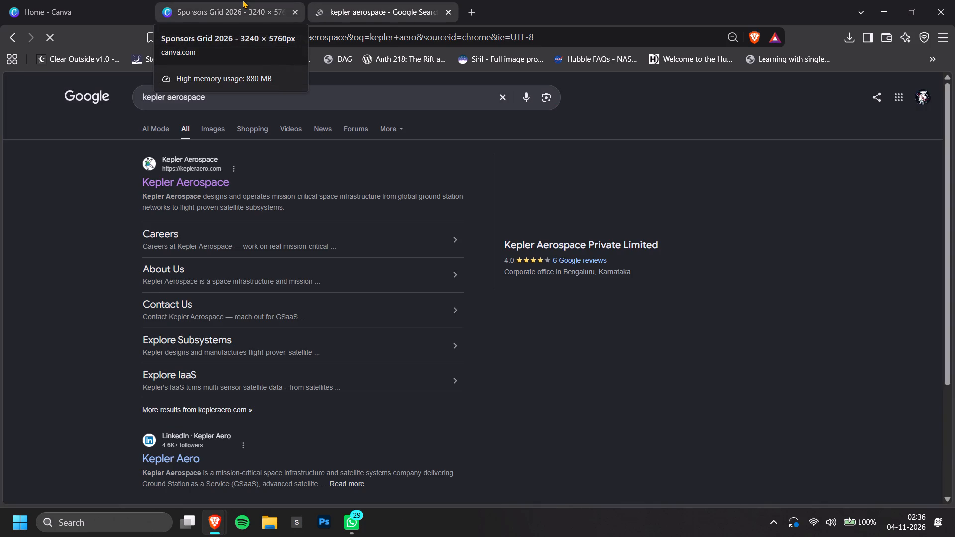
pyautogui.click(221, 129)
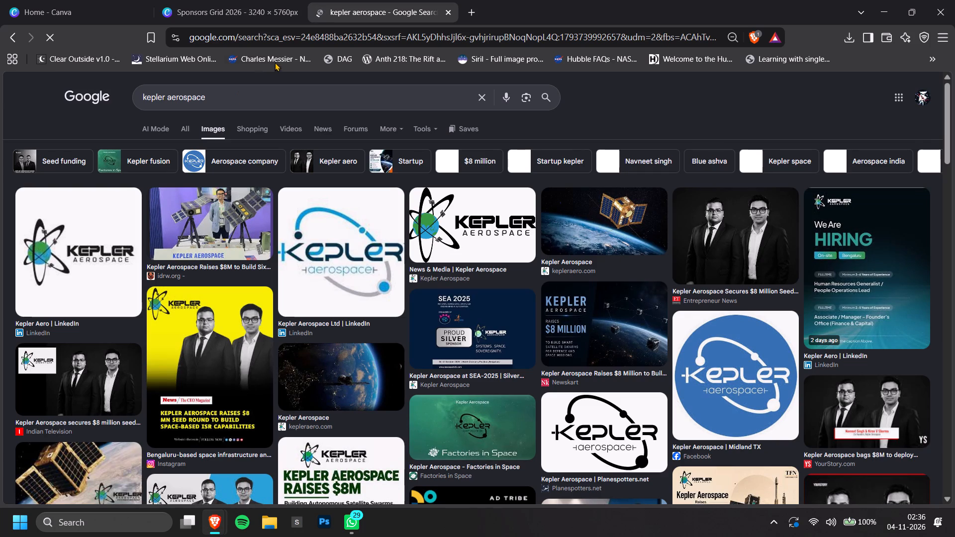
pyautogui.click(247, 91)
pyautogui.press('space')
pyautogui.write('logo')
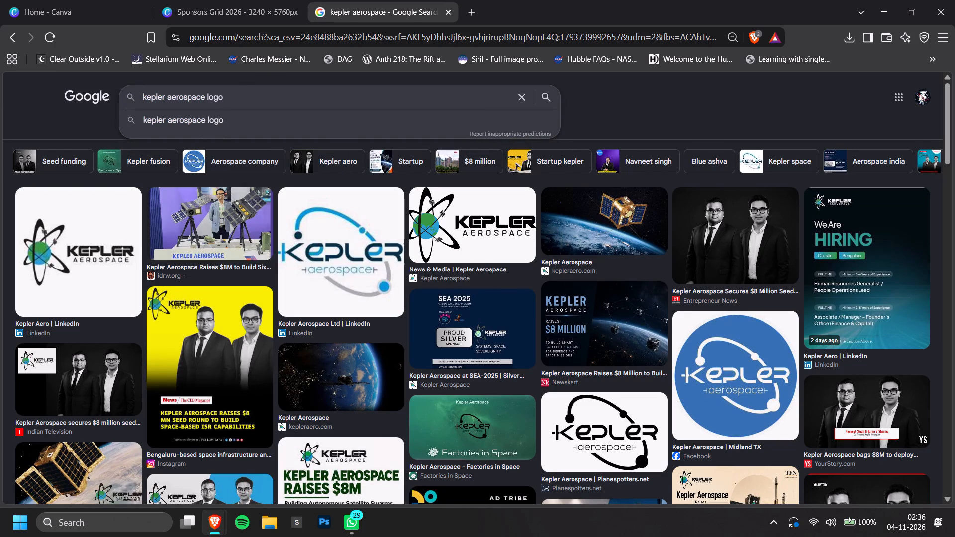
pyautogui.press('Return')
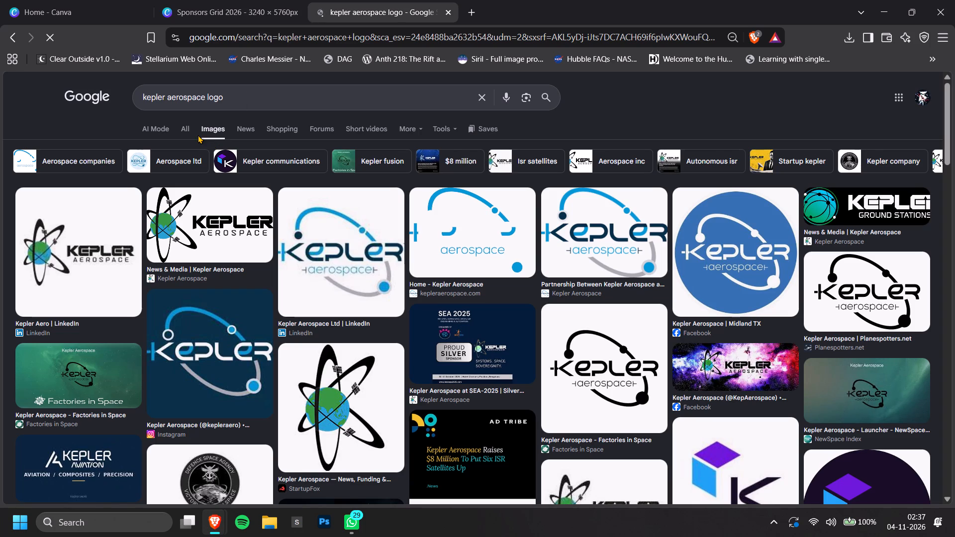
pyautogui.click(181, 128)
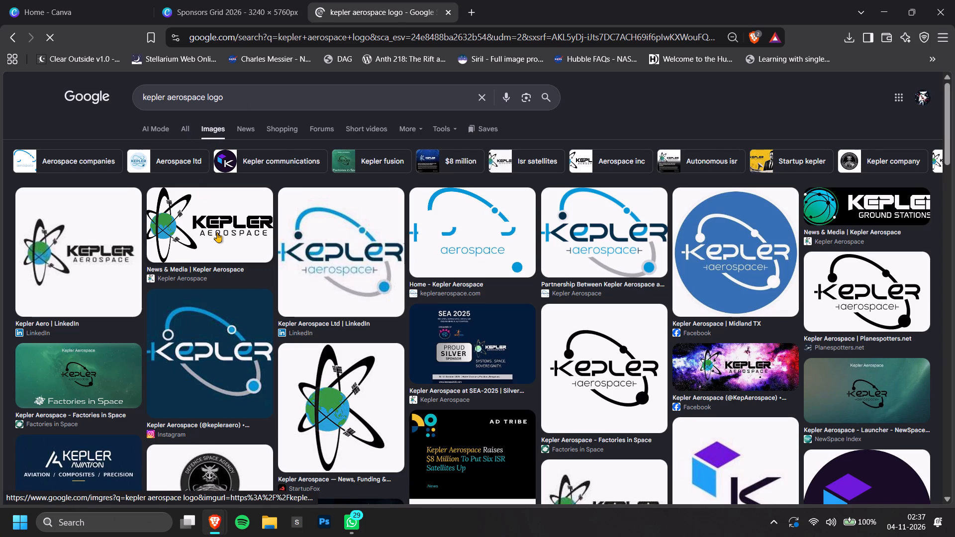
pyautogui.scroll(-1, 217, 232)
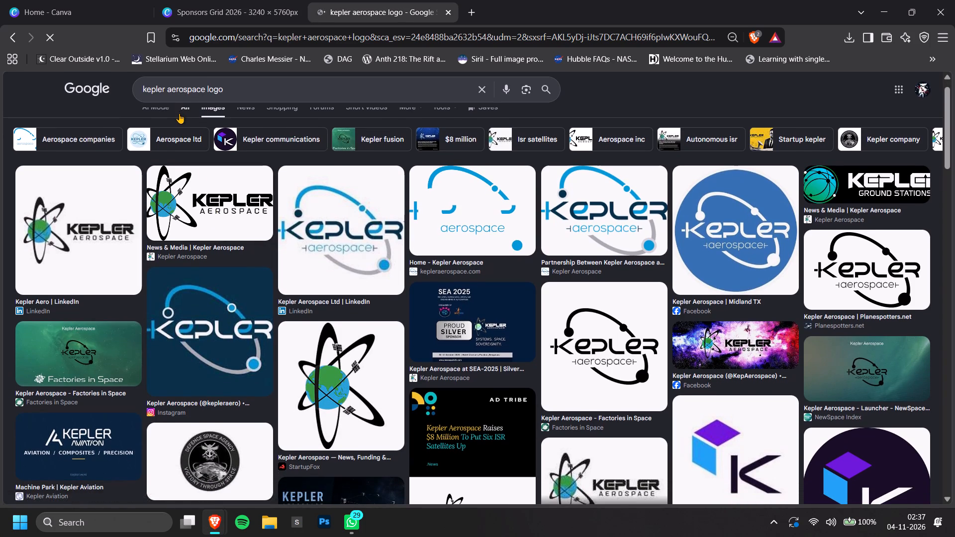
pyautogui.click(181, 114)
pyautogui.scroll(-1, 208, 243)
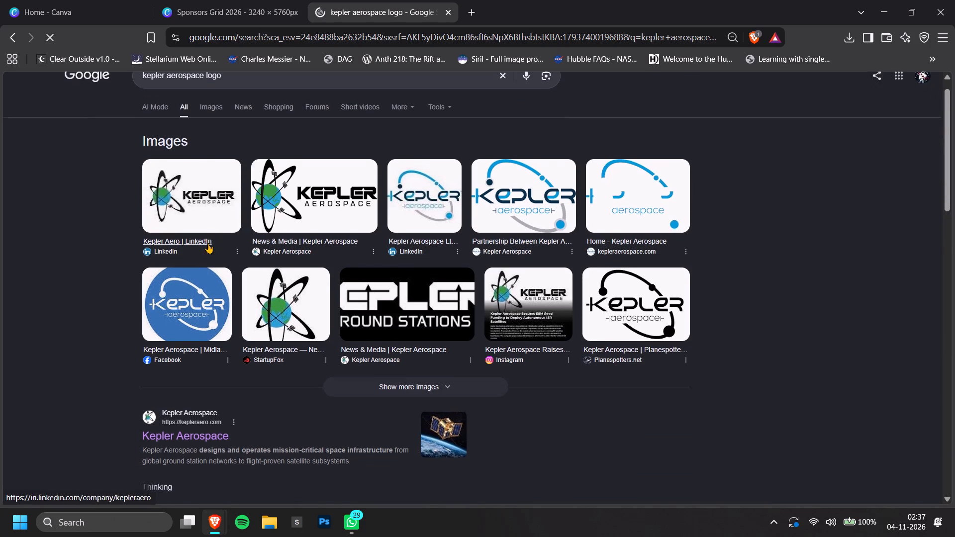
pyautogui.scroll(-1, 208, 243)
# Open the Kepler Aerospace website from the results, examine its home page and branding, and return to the Sponsors Grid 2026 design.
pyautogui.click(188, 289)
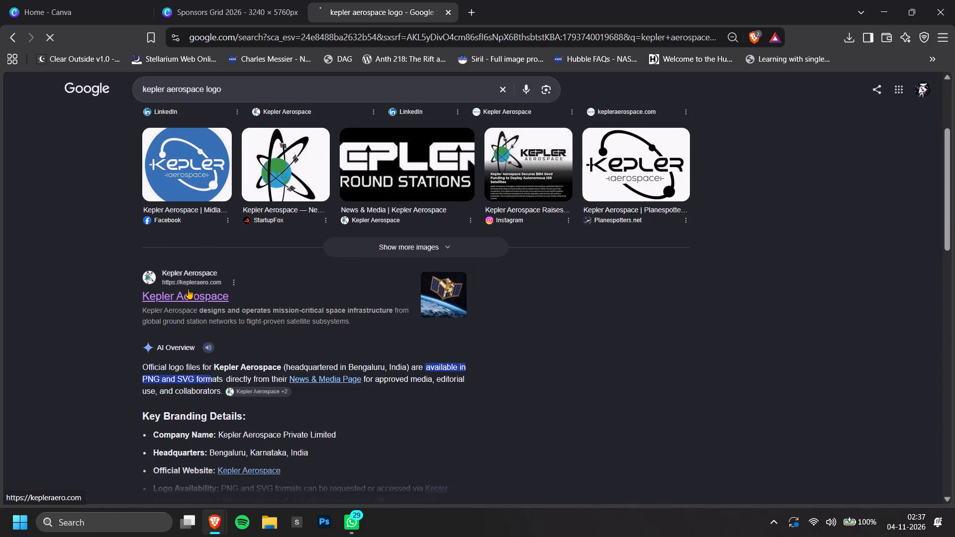
pyautogui.scroll(-3, 188, 289)
pyautogui.scroll(-1, 101, 308)
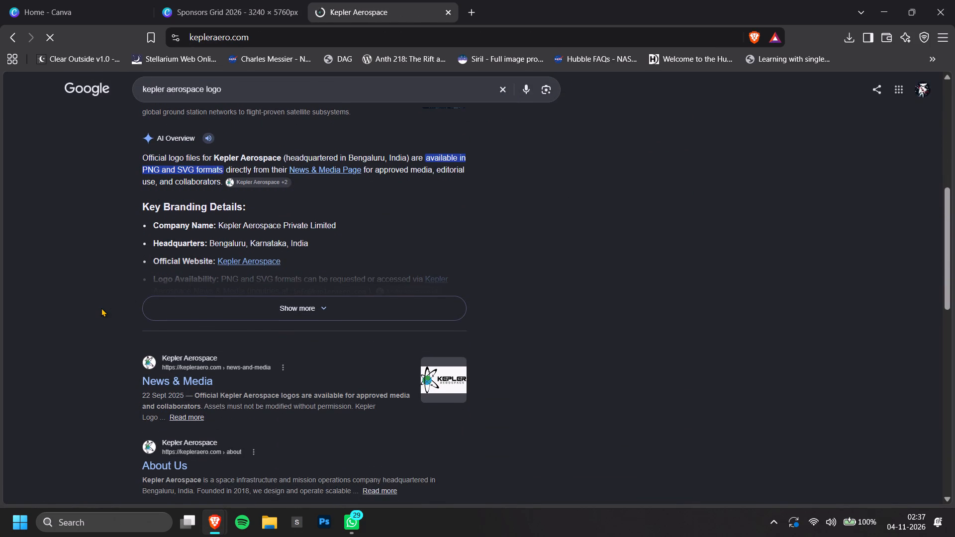
pyautogui.scroll(-1, 101, 308)
pyautogui.scroll(1, 101, 308)
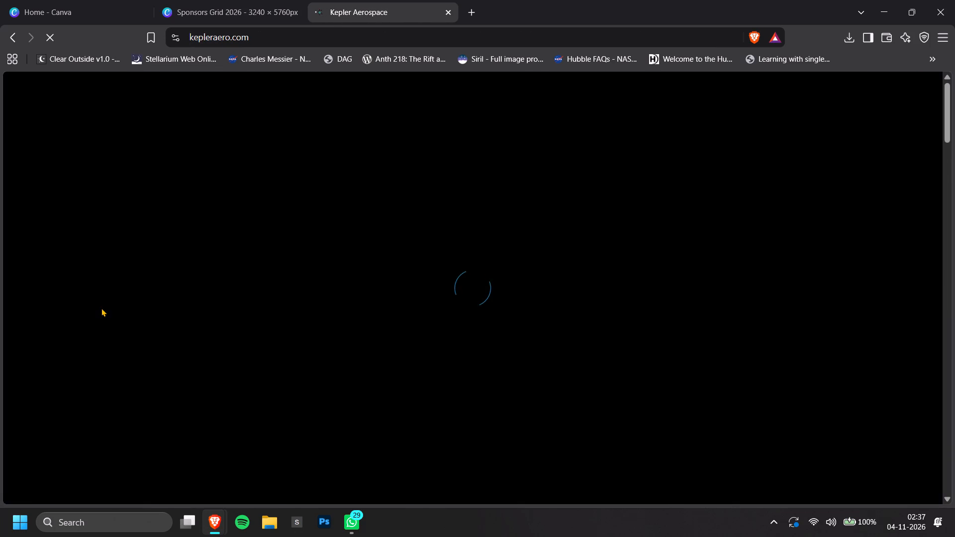
pyautogui.scroll(1, 101, 308)
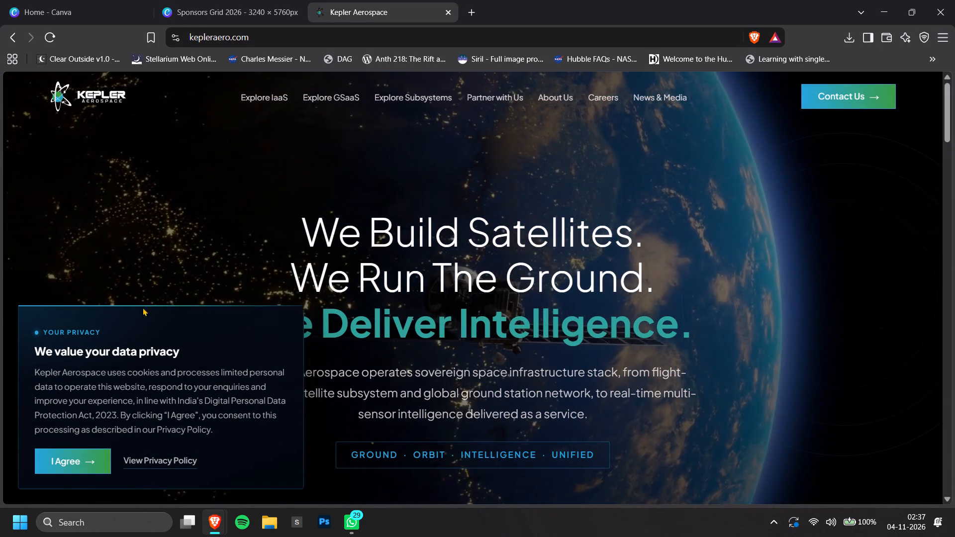
pyautogui.scroll(-2, 387, 313)
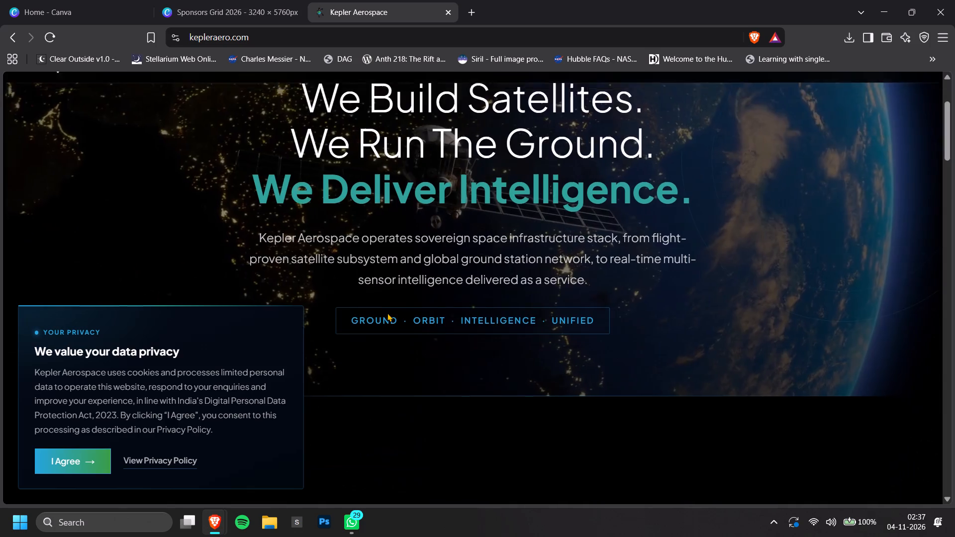
pyautogui.scroll(-9, 387, 313)
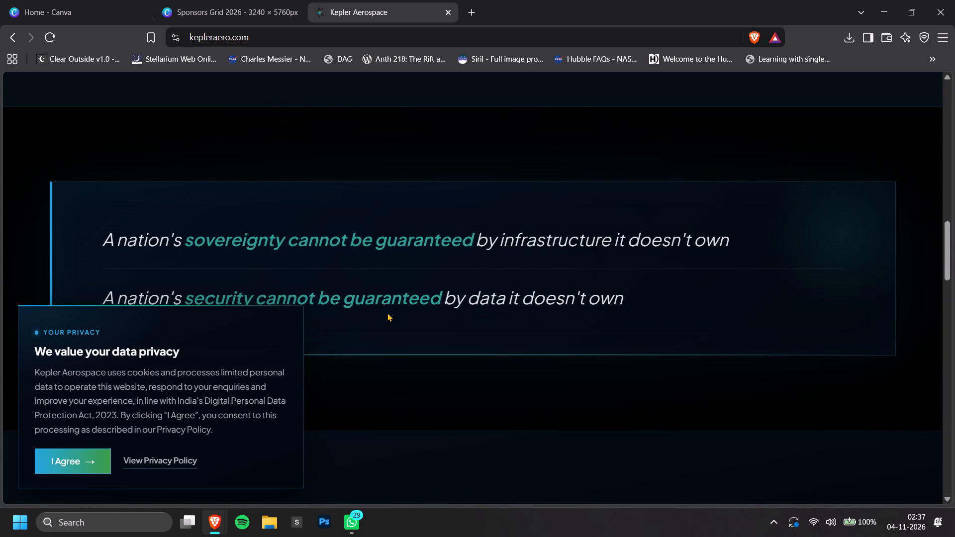
pyautogui.scroll(-1, 387, 313)
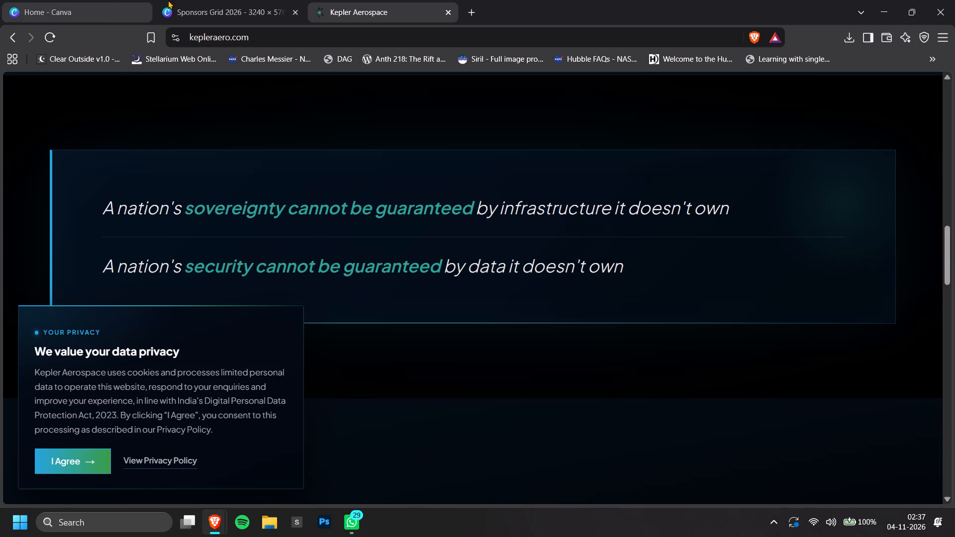
pyautogui.click(198, 0)
pyautogui.hscroll(1, 293, 173)
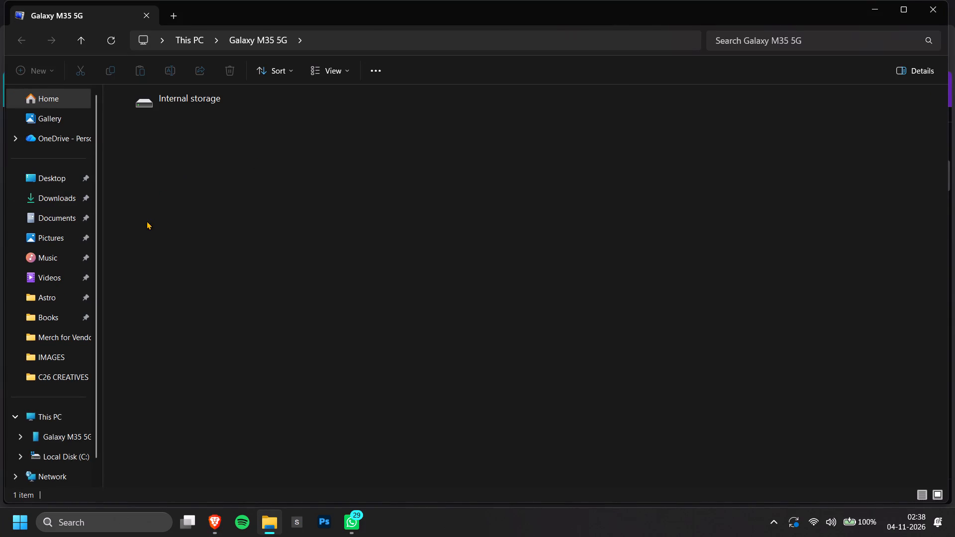
# In File Explorer, copy Sponsors Grid 2026.png from the C26 CREATIVES folder in Documents.
pyautogui.doubleClick(64, 224)
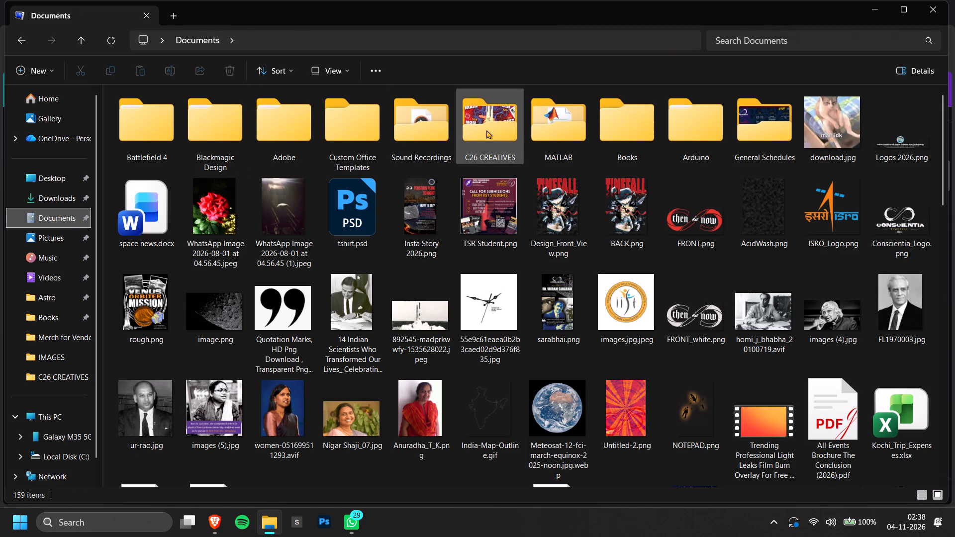
pyautogui.doubleClick(487, 130)
pyautogui.click(136, 107)
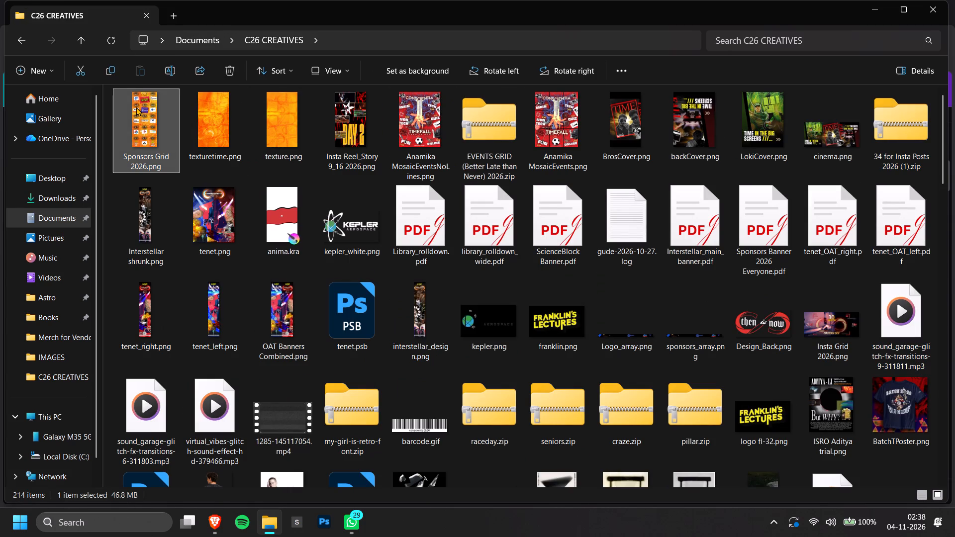
pyautogui.hotkey('ctrl', 'c')
# Paste Sponsors Grid 2026.png into the DCIM folder of the Galaxy M35 5G's internal storage, replacing the existing file.
pyautogui.click(66, 443)
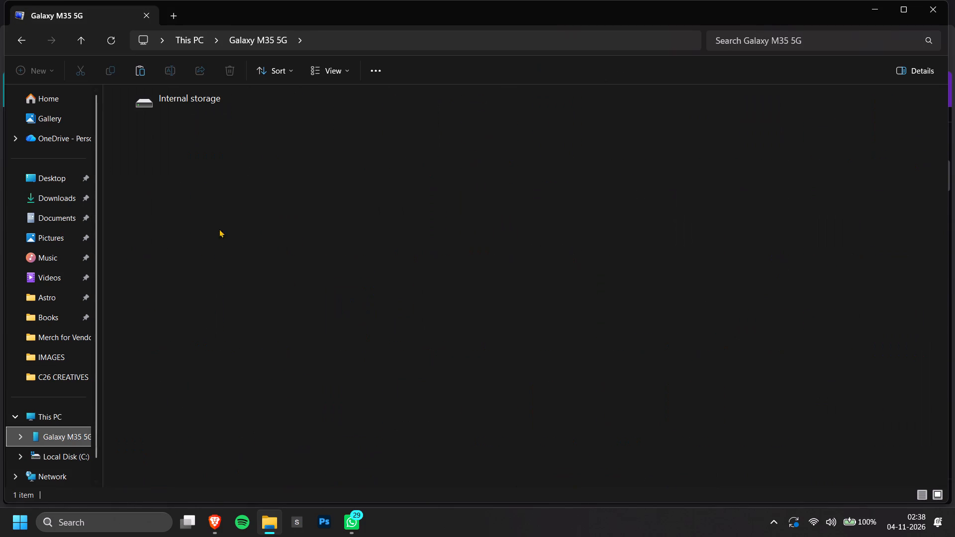
pyautogui.click(264, 126)
pyautogui.doubleClick(222, 110)
pyautogui.moveTo(558, 95); pyautogui.dragTo(546, 100)
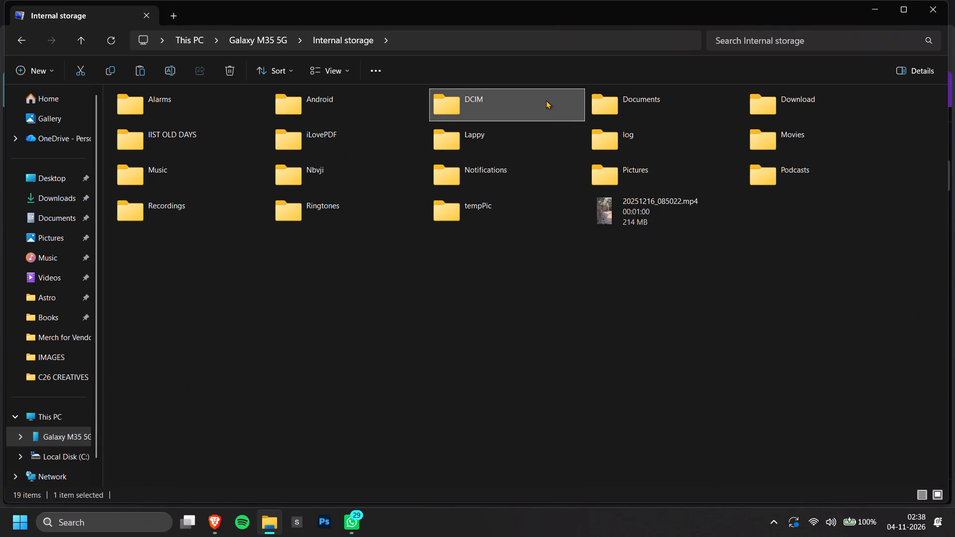
pyautogui.click(546, 100)
pyautogui.click(559, 127)
pyautogui.doubleClick(519, 97)
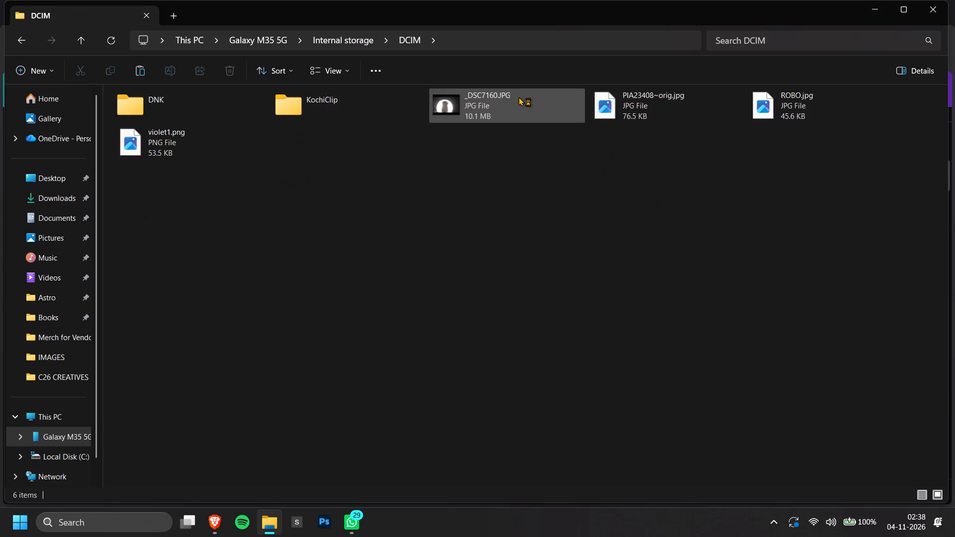
pyautogui.hotkey('ctrl', 'v')
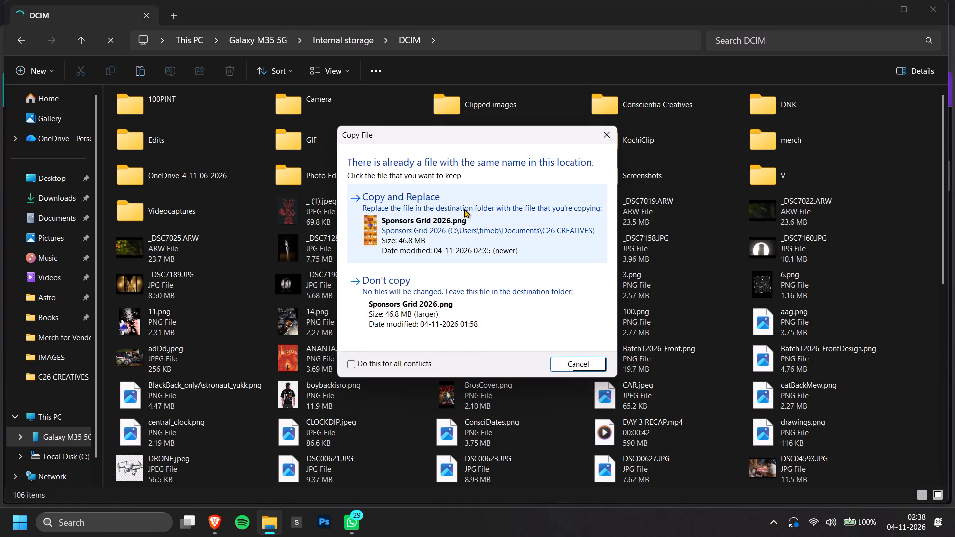
pyautogui.click(464, 209)
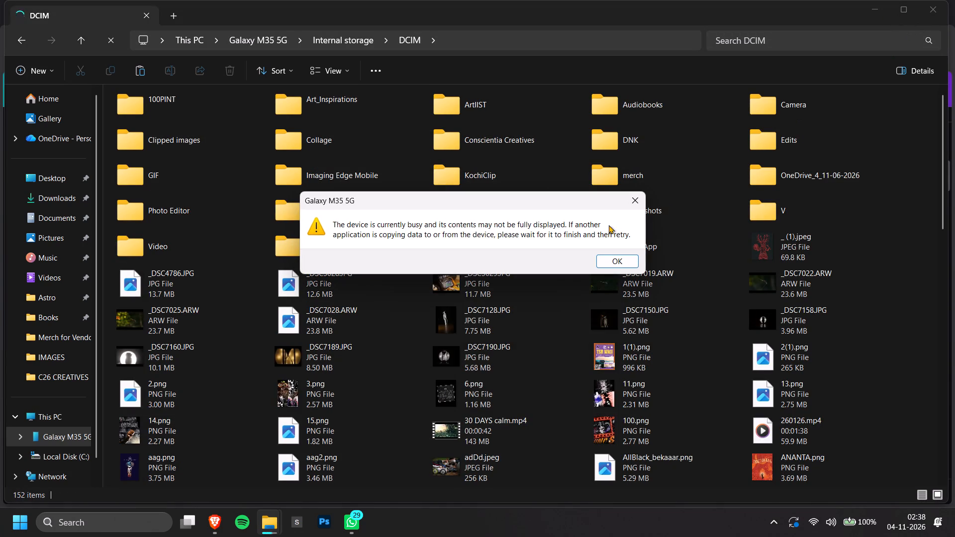
pyautogui.click(609, 257)
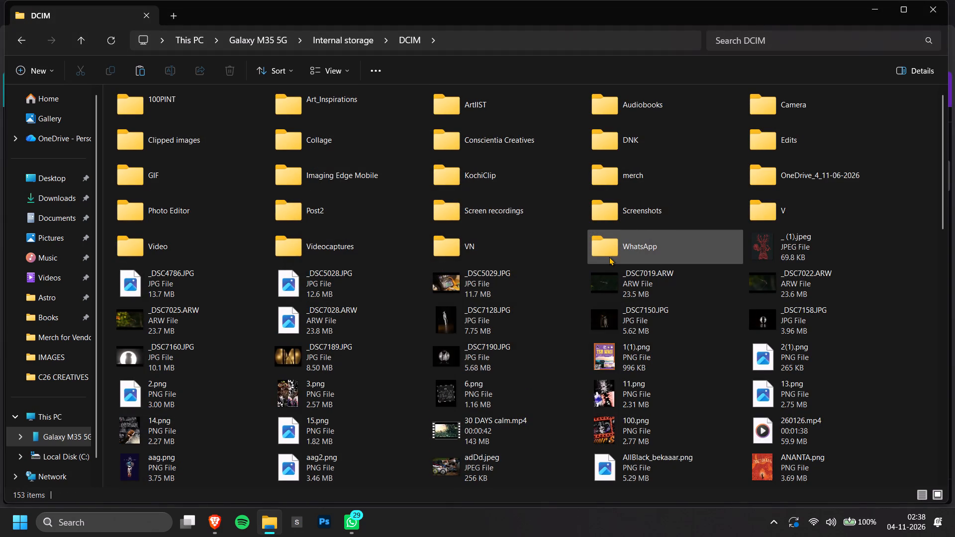
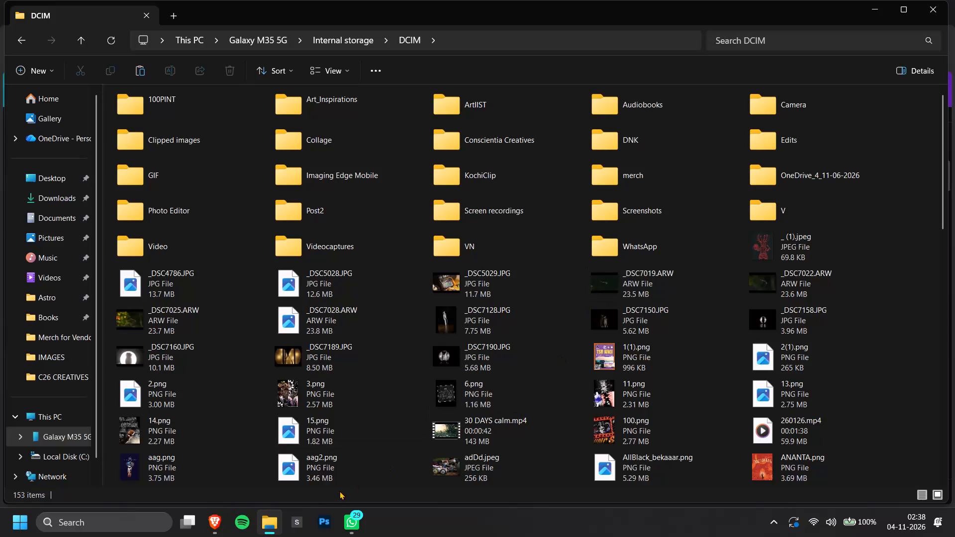
# Return to the Sponsors Grid 2026 design in Canva and look over the row with the Kepler Aerospace card.
pyautogui.click(230, 522)
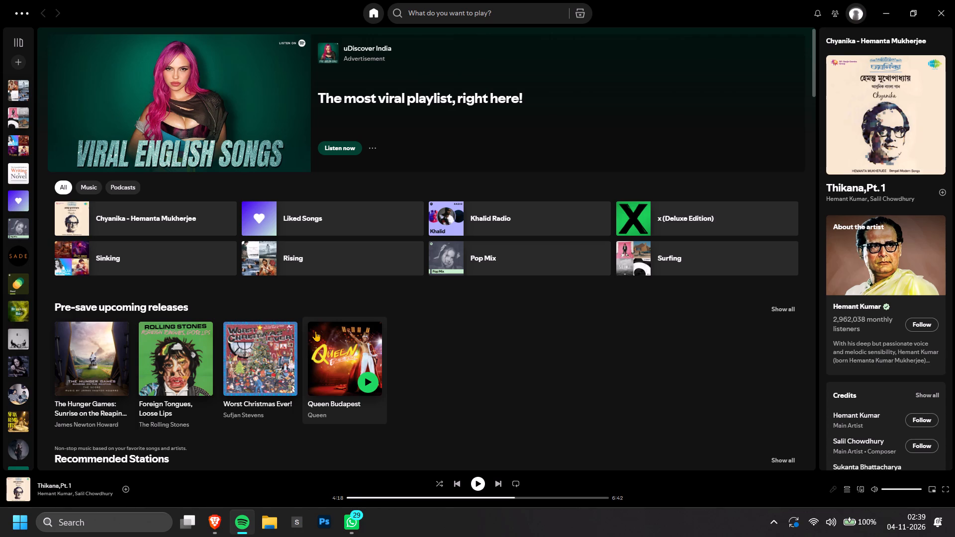
pyautogui.hotkey('alt', 'Tab')
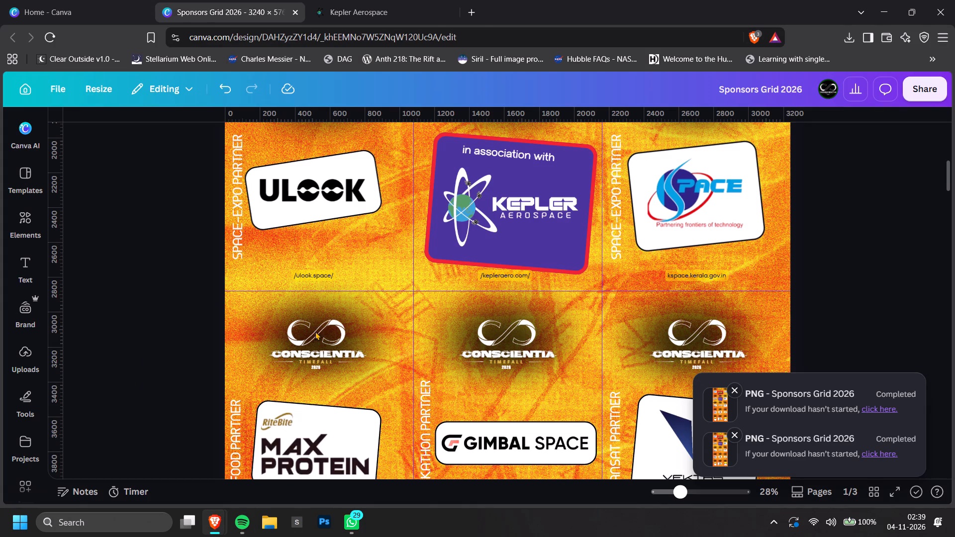
pyautogui.scroll(1, 256, 294)
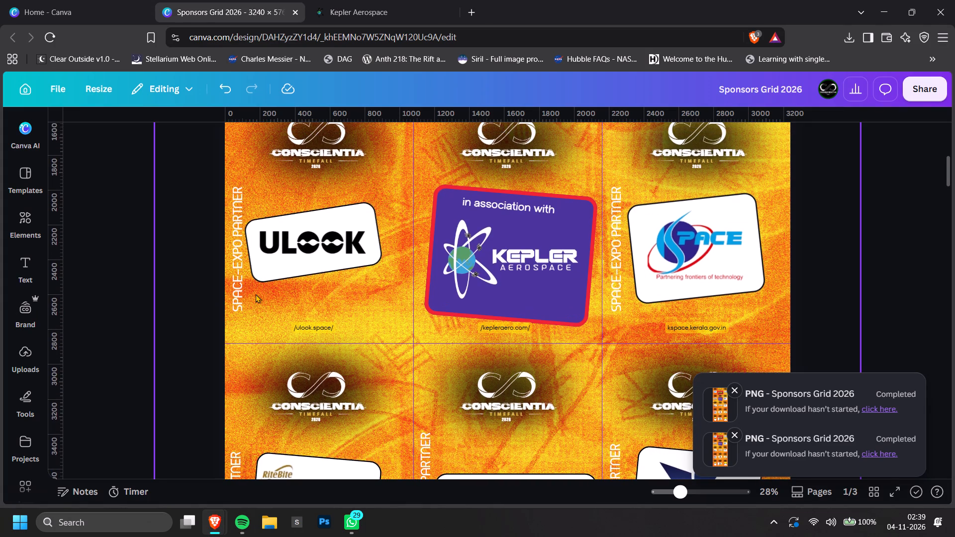